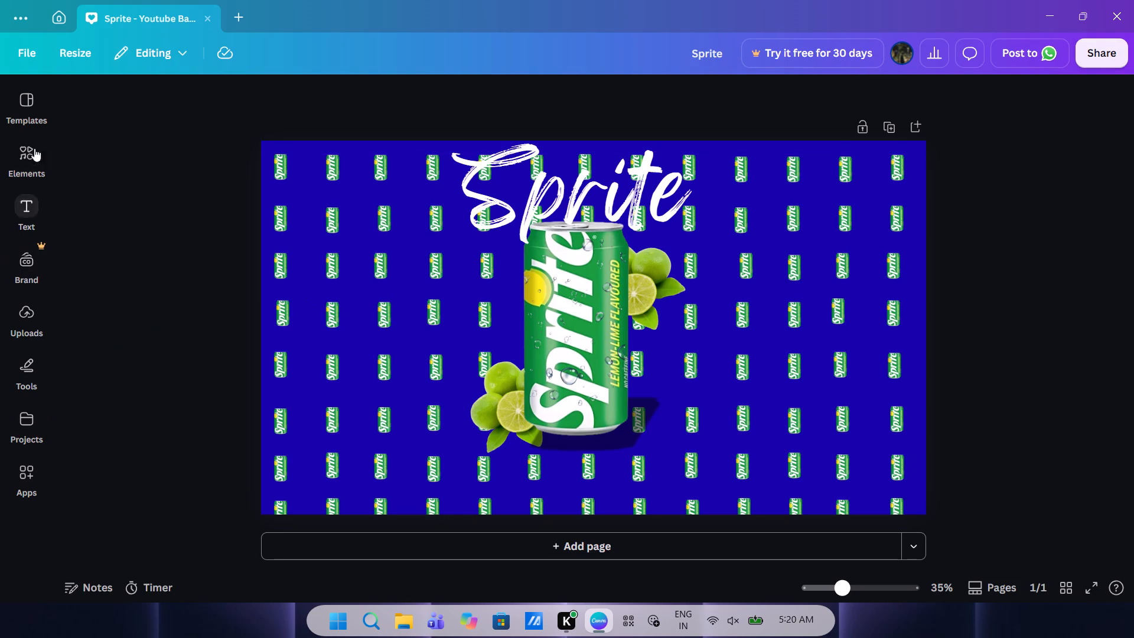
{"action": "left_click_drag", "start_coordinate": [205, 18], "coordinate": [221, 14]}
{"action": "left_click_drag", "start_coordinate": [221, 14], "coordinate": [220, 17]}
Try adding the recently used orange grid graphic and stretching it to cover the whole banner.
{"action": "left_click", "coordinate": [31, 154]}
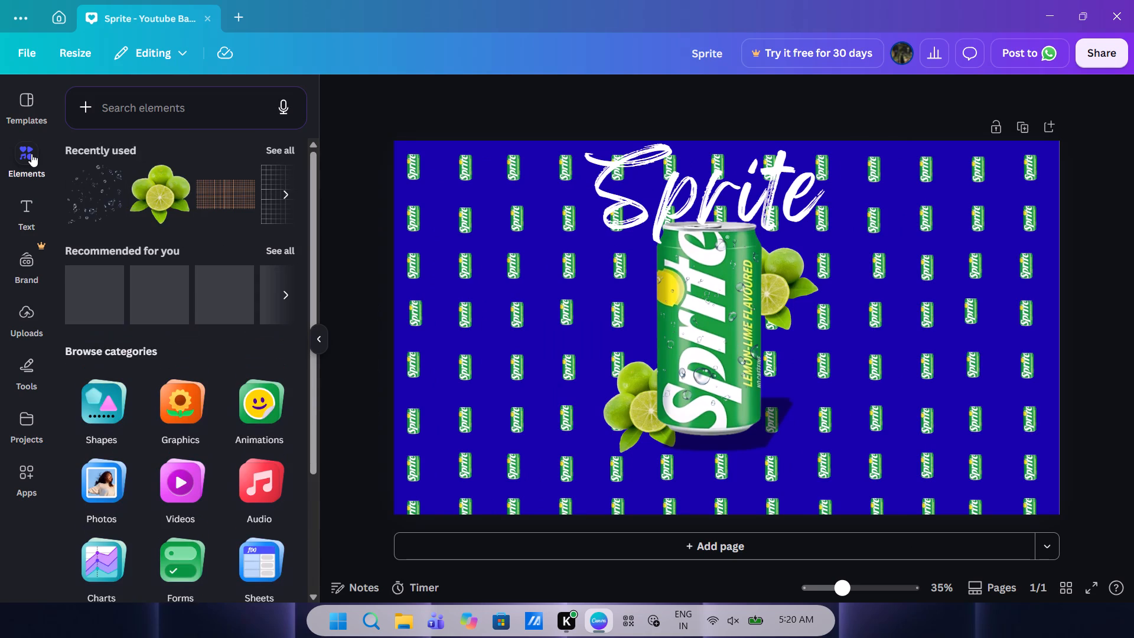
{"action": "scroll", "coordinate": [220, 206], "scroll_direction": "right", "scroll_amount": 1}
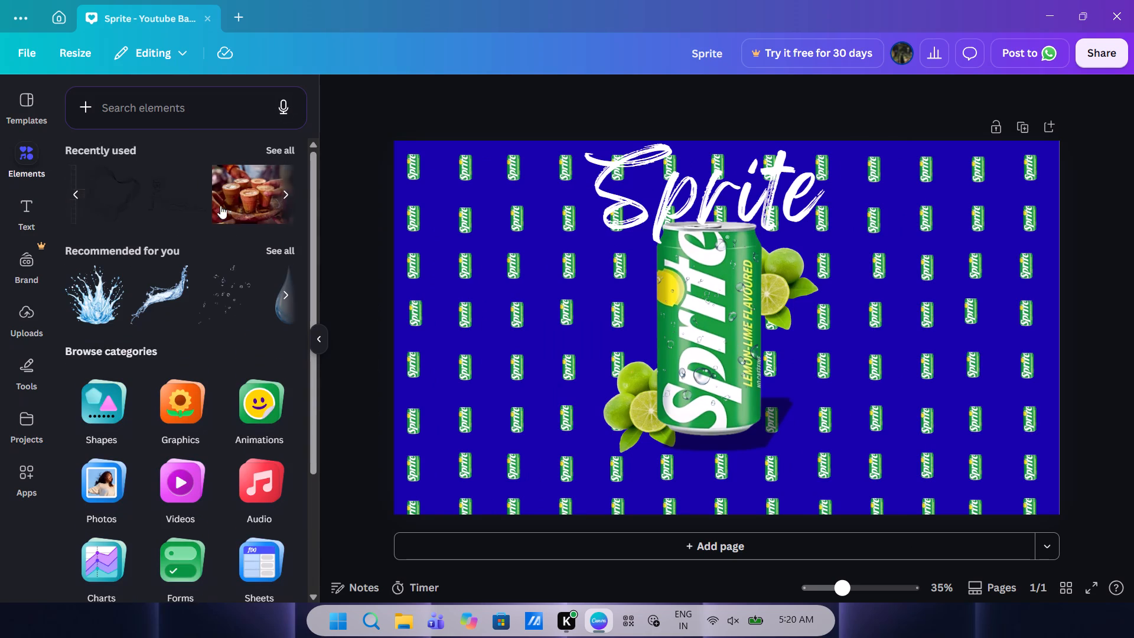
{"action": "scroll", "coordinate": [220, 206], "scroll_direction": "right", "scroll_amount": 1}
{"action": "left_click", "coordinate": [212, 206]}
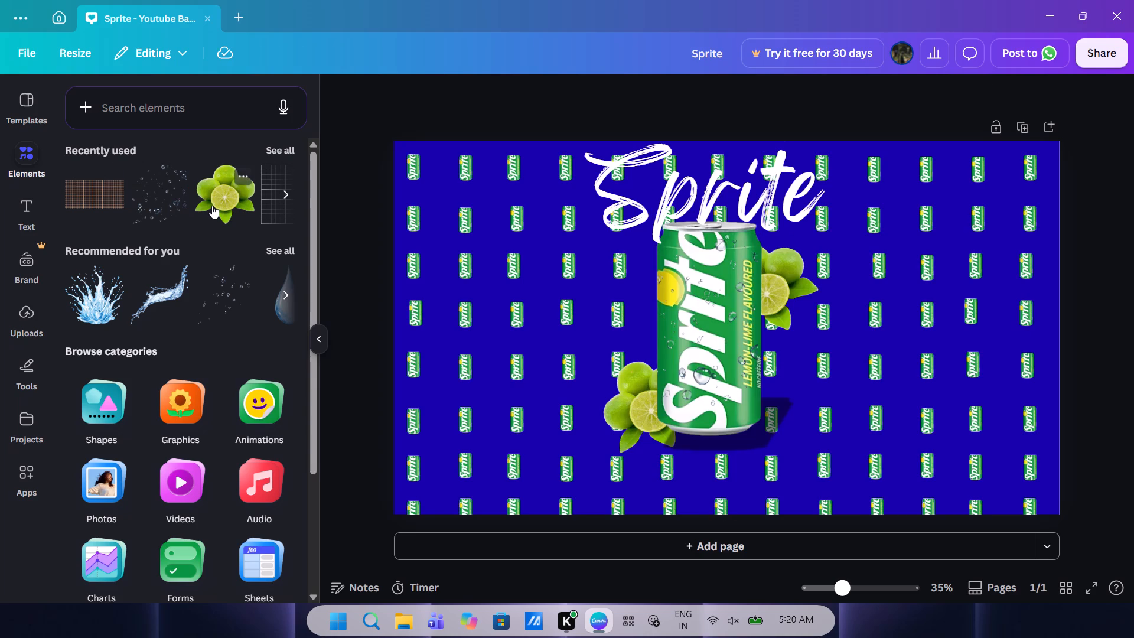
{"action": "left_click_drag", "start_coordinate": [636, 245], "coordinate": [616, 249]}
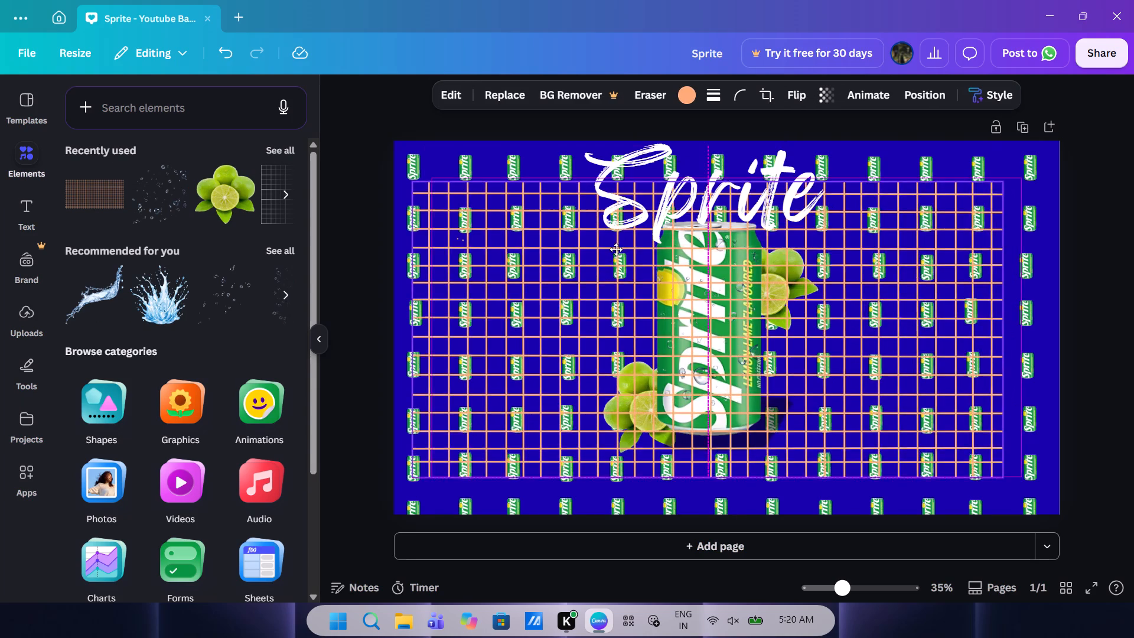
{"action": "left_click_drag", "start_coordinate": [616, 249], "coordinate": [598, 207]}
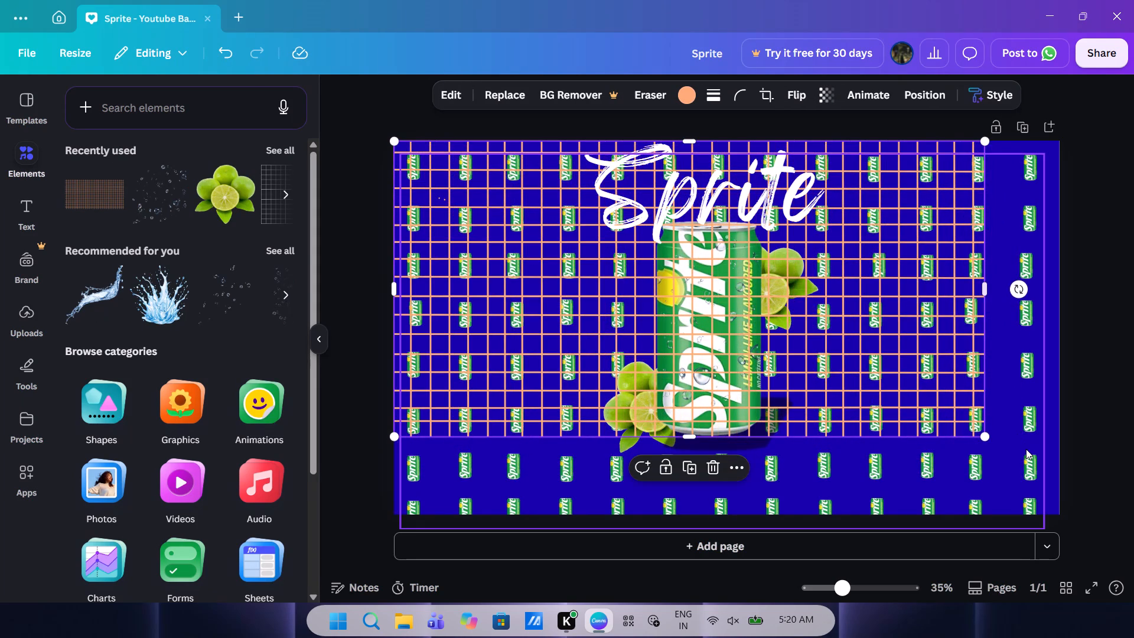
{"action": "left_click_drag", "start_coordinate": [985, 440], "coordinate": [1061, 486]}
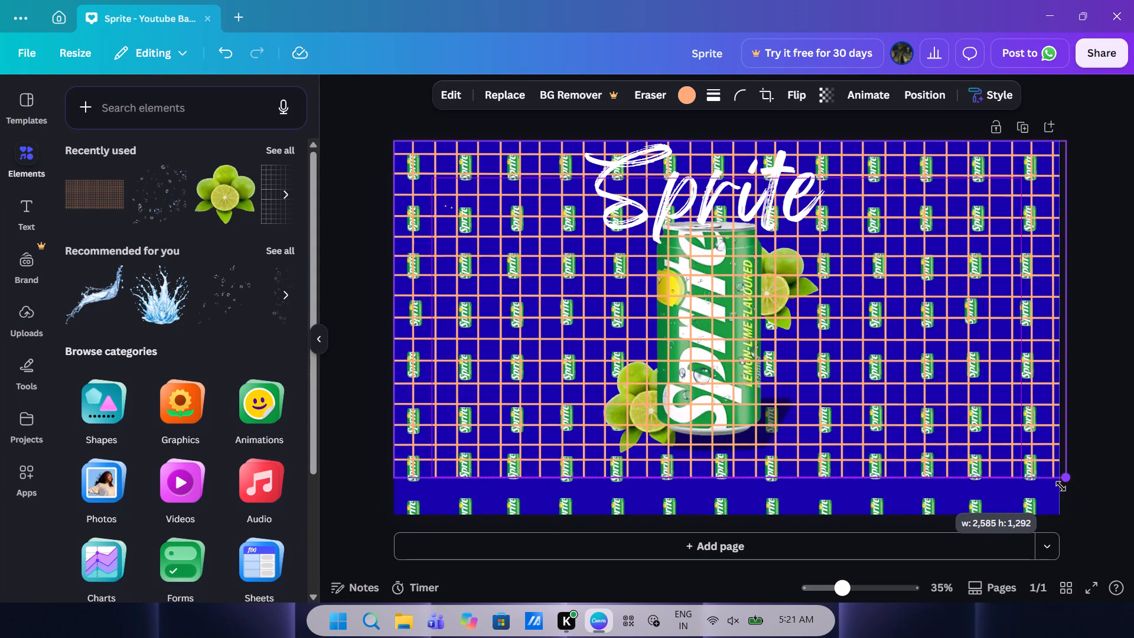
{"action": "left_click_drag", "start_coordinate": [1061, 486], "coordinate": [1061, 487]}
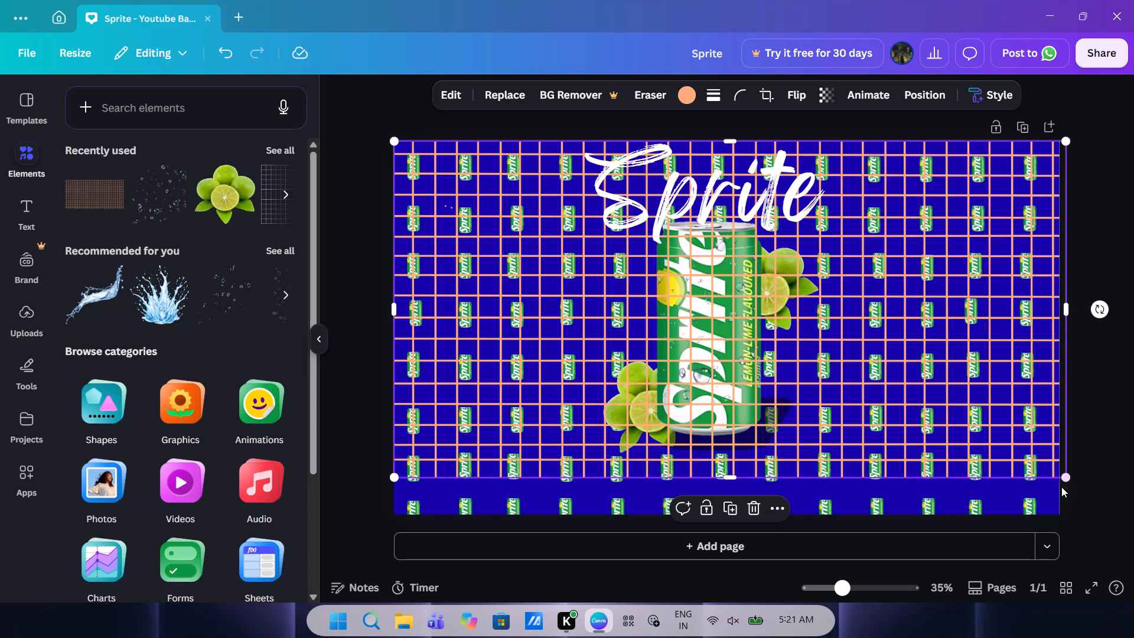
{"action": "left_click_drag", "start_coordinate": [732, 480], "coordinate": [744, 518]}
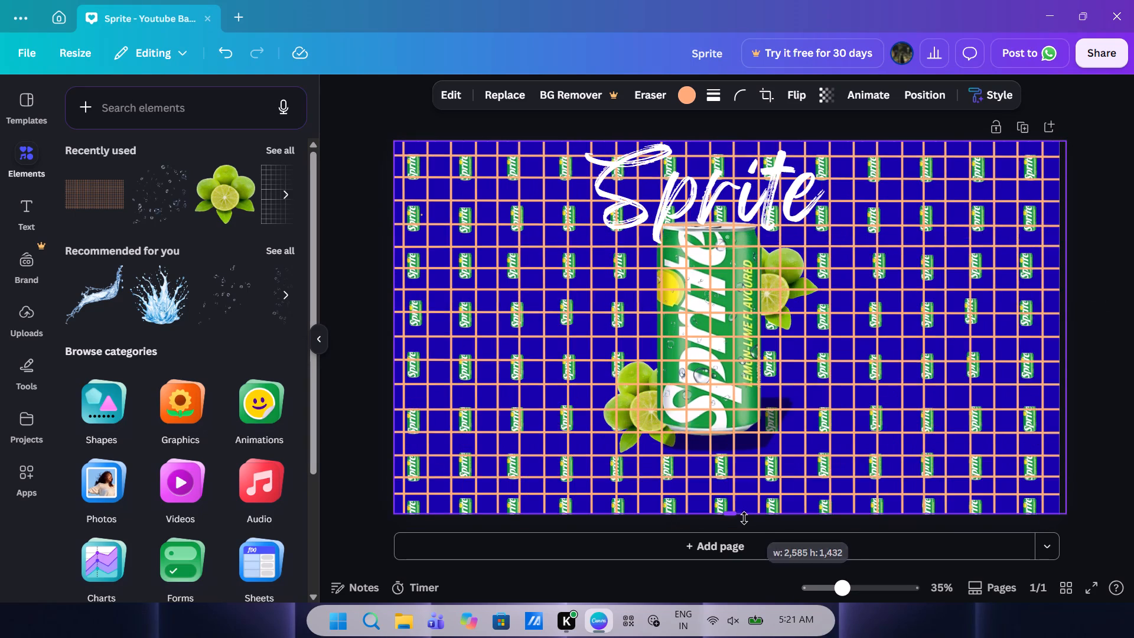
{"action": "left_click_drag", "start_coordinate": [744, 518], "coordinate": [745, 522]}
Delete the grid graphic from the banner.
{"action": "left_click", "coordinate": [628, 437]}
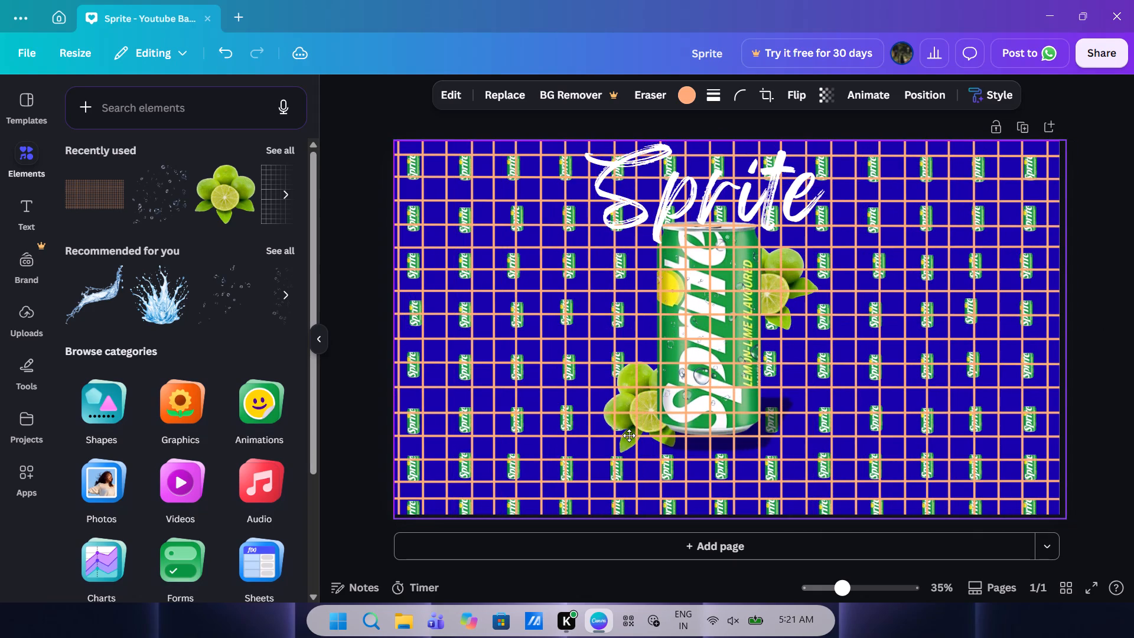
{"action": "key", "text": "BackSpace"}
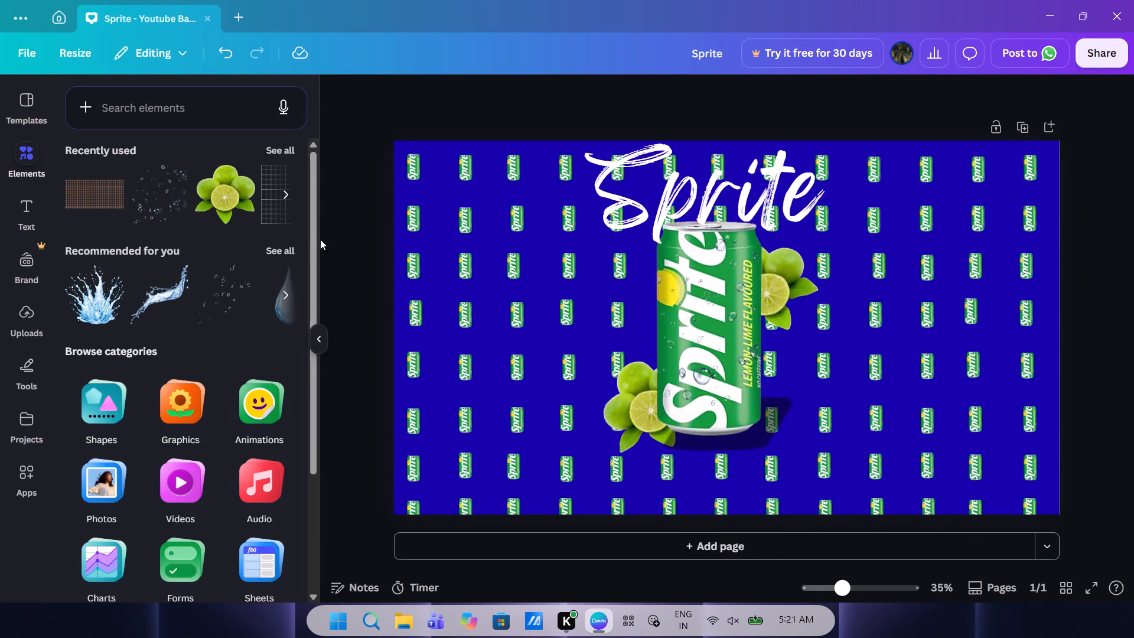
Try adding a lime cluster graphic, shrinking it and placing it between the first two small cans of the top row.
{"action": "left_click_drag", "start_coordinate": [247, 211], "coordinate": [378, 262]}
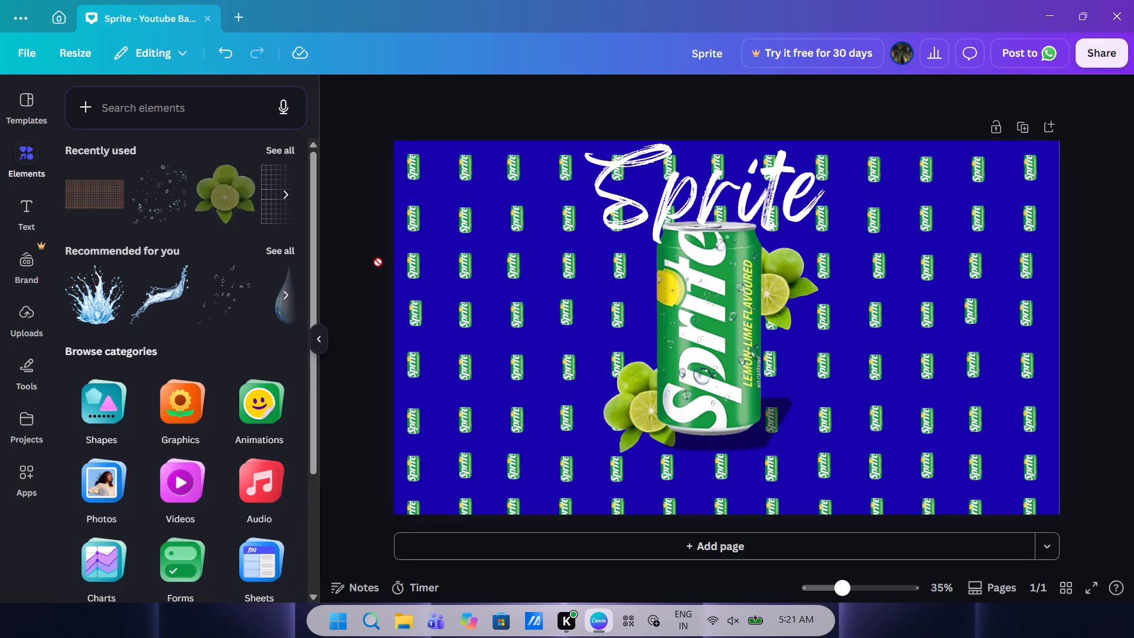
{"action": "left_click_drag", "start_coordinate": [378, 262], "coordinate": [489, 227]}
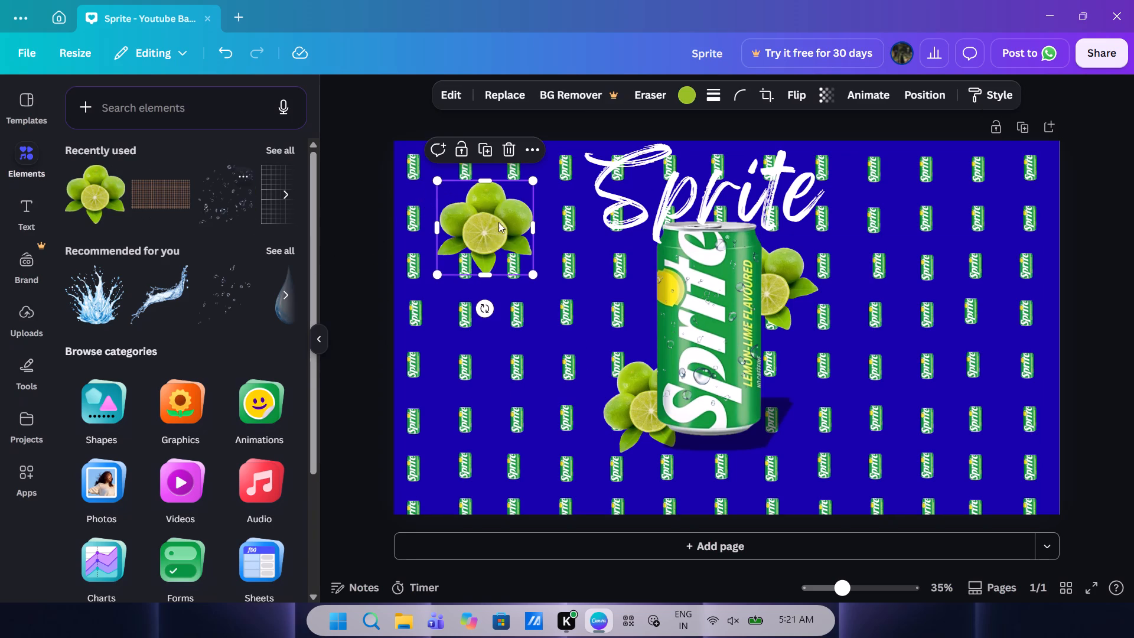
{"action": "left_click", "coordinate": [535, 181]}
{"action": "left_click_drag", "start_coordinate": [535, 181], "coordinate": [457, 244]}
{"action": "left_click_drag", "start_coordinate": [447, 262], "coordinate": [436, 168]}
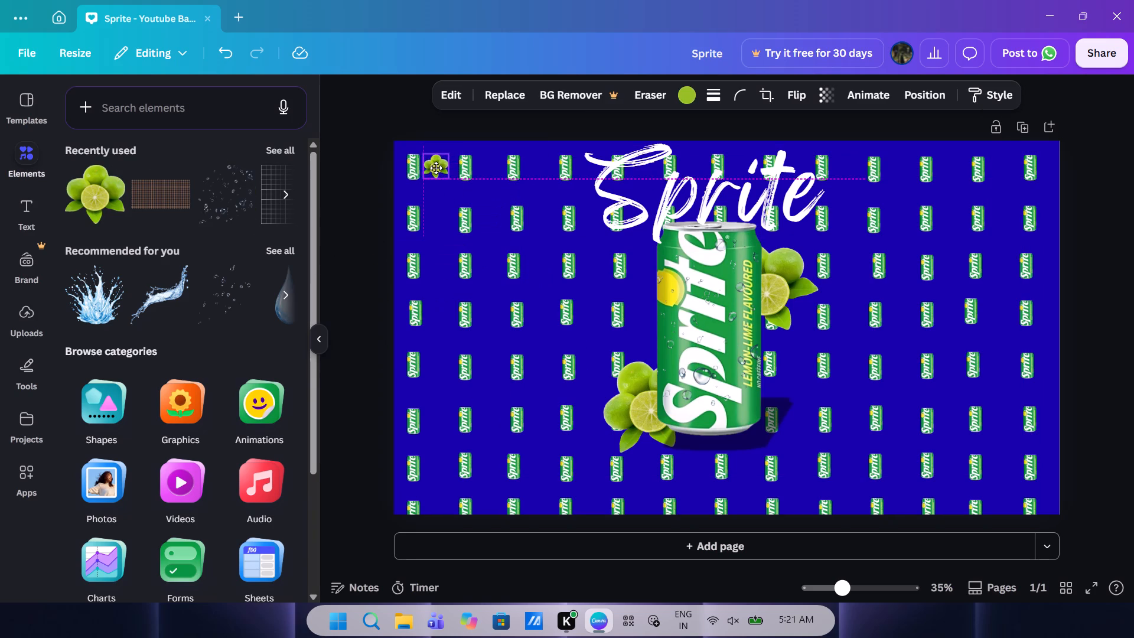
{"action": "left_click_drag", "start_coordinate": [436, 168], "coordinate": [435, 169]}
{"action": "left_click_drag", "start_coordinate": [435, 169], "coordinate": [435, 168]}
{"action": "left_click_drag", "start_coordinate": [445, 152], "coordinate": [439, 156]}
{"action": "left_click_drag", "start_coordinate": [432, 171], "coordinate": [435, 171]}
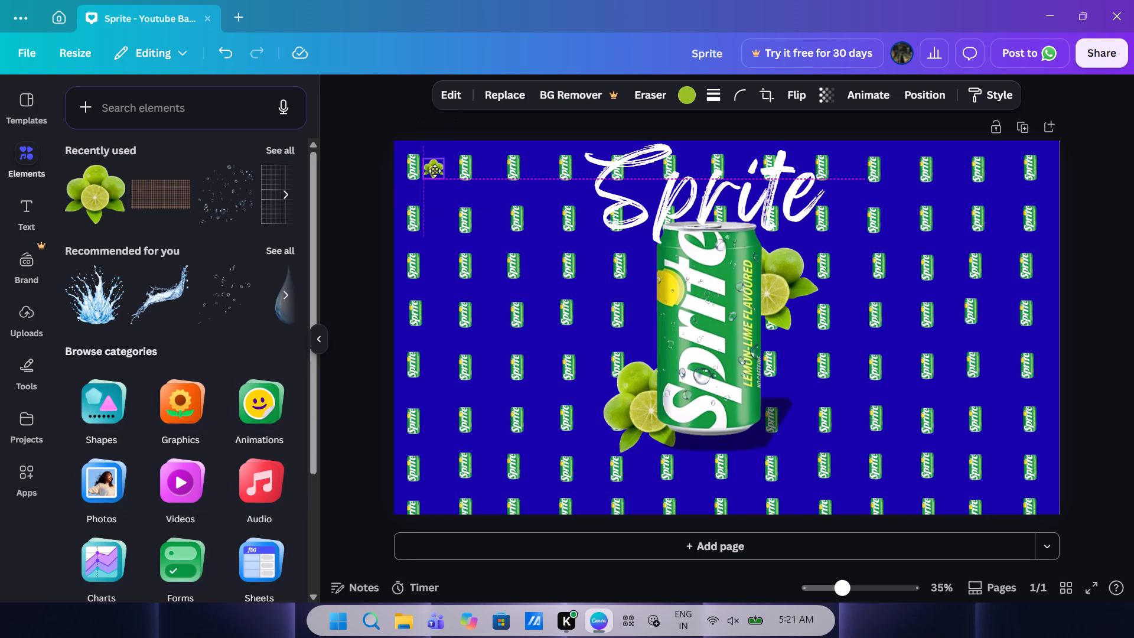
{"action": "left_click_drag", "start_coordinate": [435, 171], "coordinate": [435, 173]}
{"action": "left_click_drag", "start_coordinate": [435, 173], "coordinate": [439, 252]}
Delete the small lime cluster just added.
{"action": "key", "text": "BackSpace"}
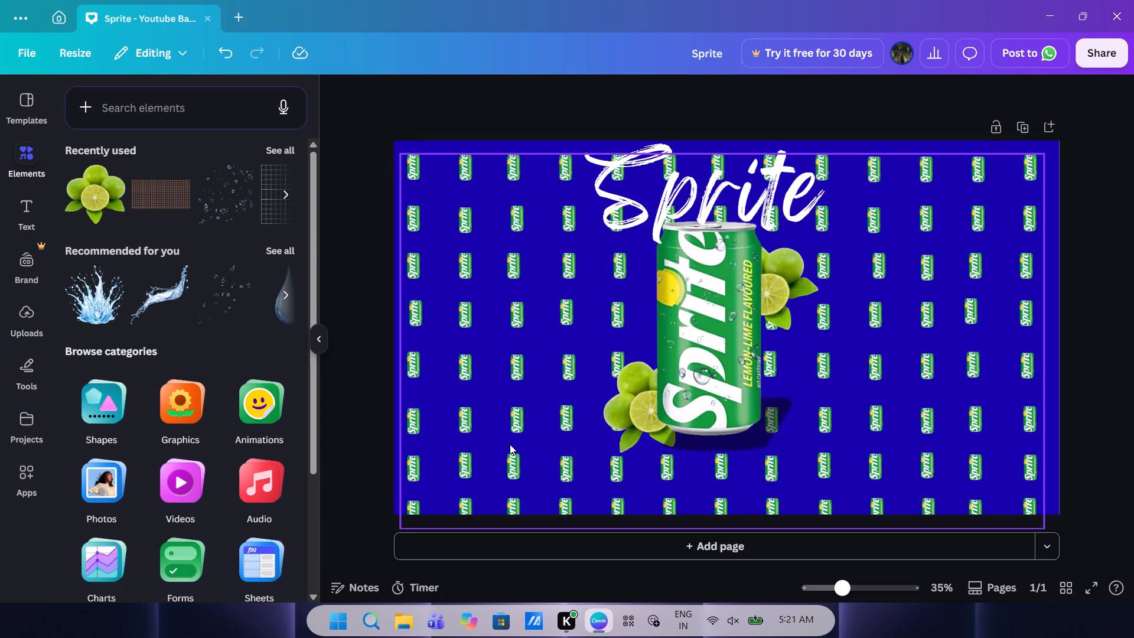
Add the recommended blue water splash graphic and move it over the large Sprite can.
{"action": "left_click", "coordinate": [112, 325]}
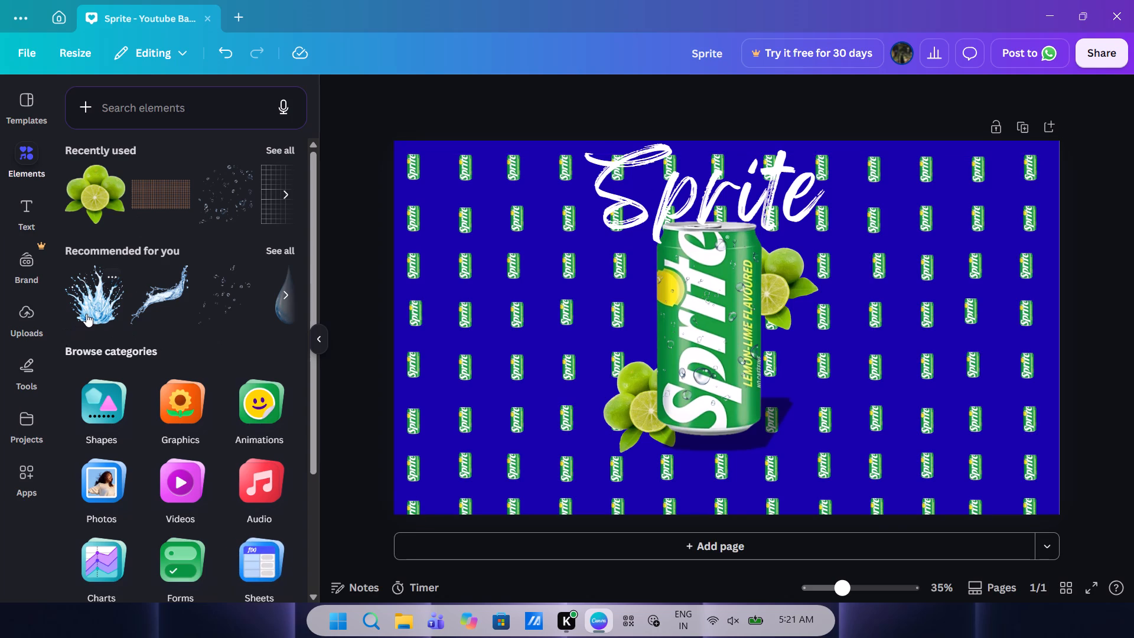
{"action": "left_click", "coordinate": [86, 314]}
{"action": "left_click_drag", "start_coordinate": [703, 392], "coordinate": [700, 392]}
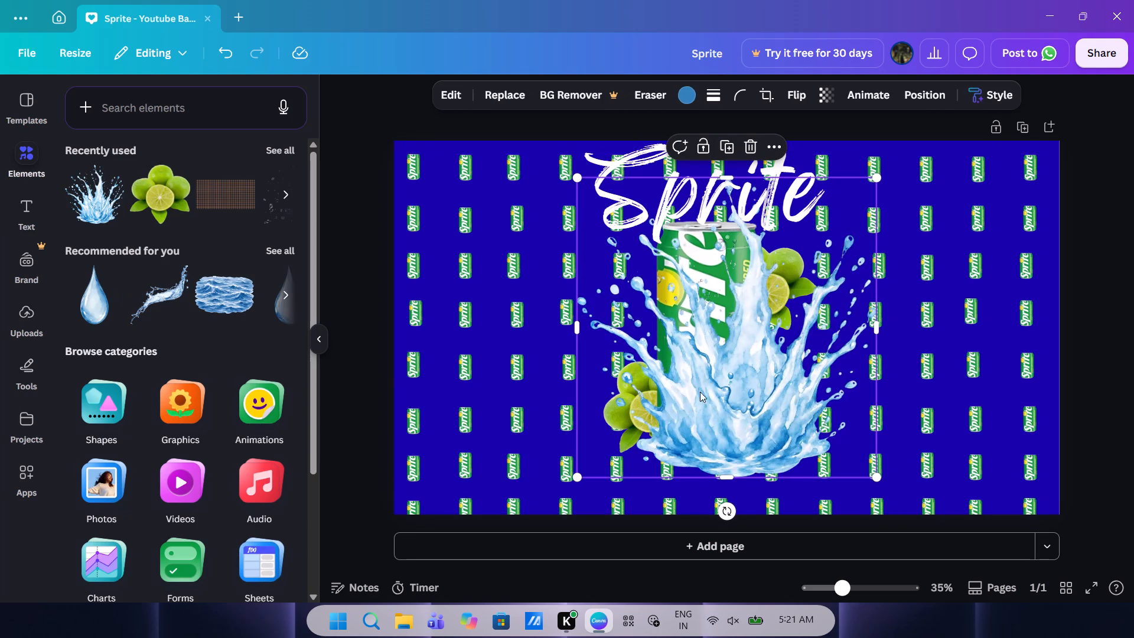
{"action": "left_click_drag", "start_coordinate": [700, 392], "coordinate": [674, 382]}
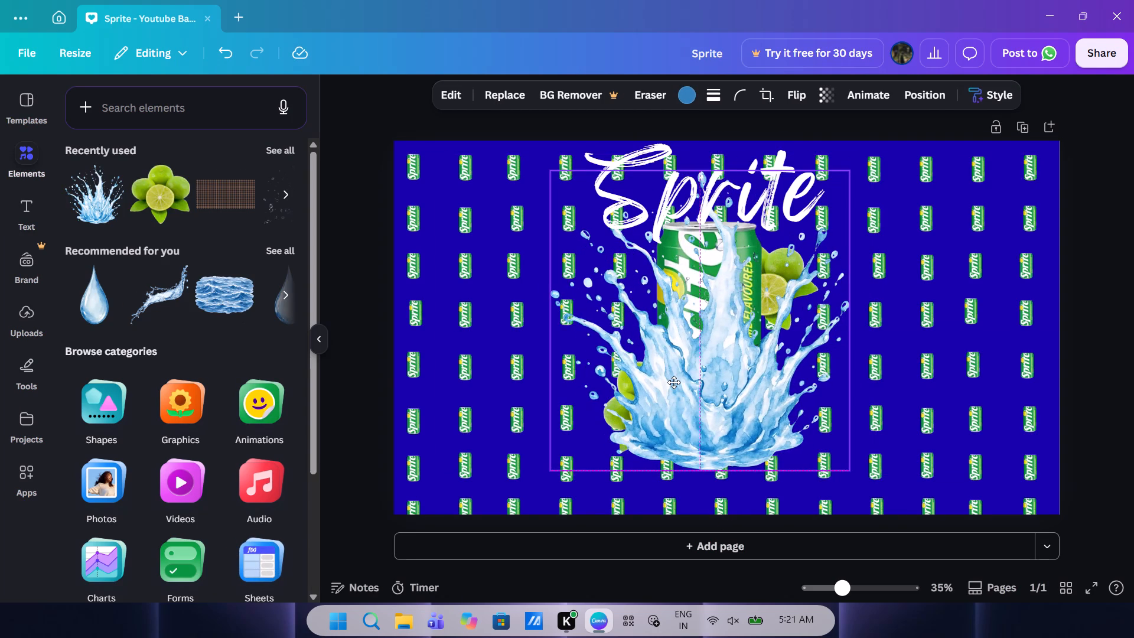
{"action": "left_click_drag", "start_coordinate": [674, 382], "coordinate": [667, 347]}
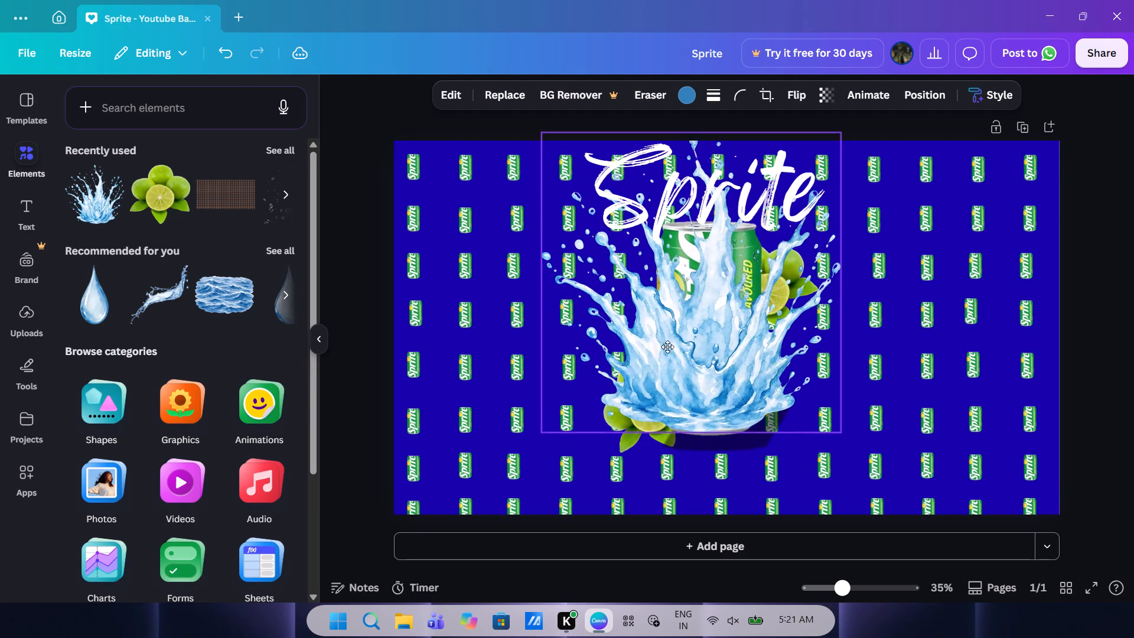
{"action": "left_click_drag", "start_coordinate": [667, 347], "coordinate": [668, 357]}
Send the water splash to the back so it sits behind the can, limes and Sprite title.
{"action": "right_click", "coordinate": [668, 357]}
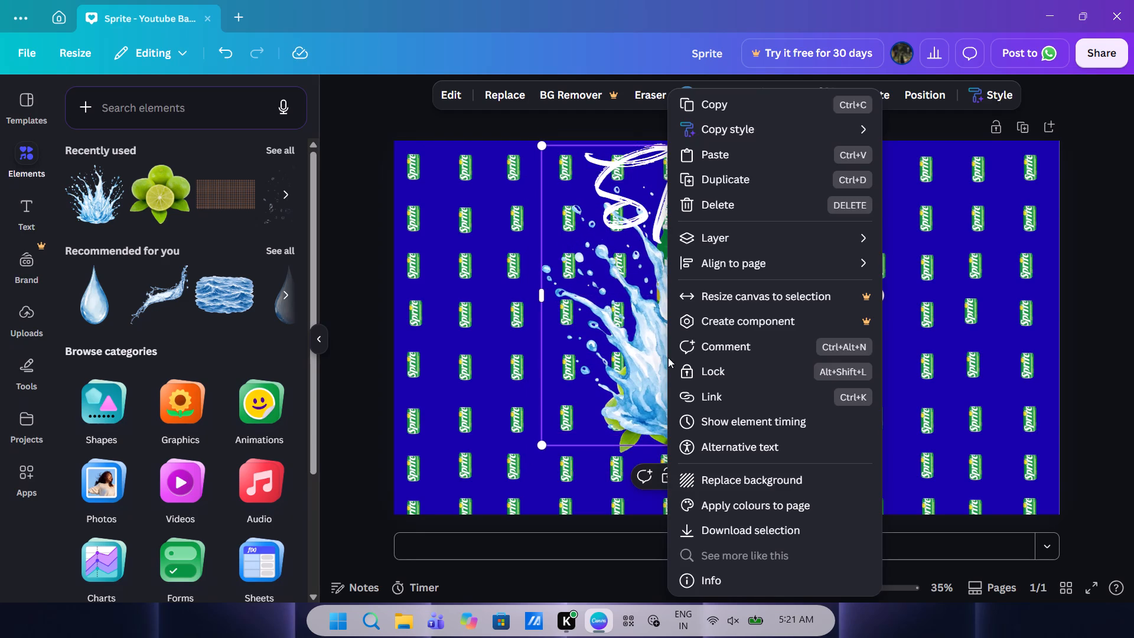
{"action": "double_click", "coordinate": [732, 249]}
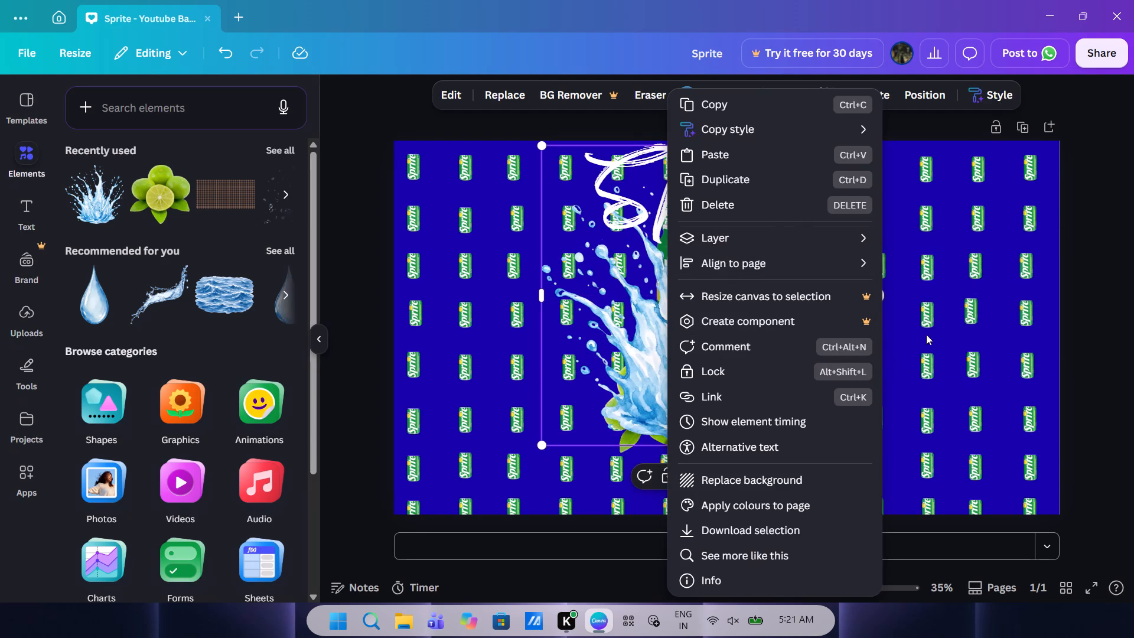
{"action": "left_click", "coordinate": [780, 239]}
{"action": "left_click", "coordinate": [918, 318]}
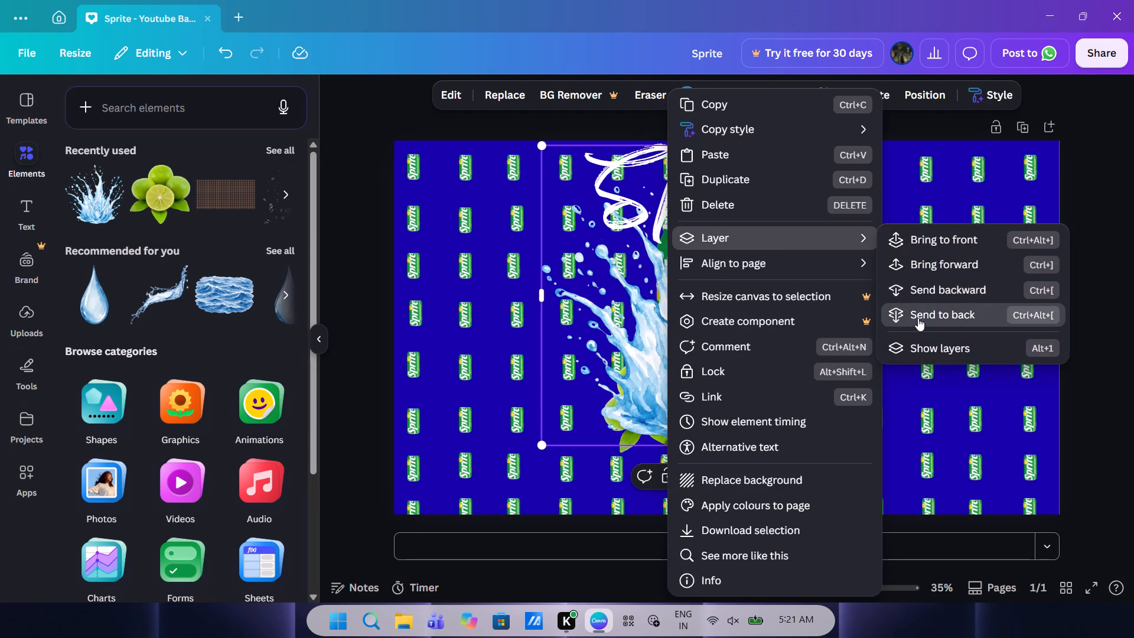
{"action": "left_click", "coordinate": [364, 347]}
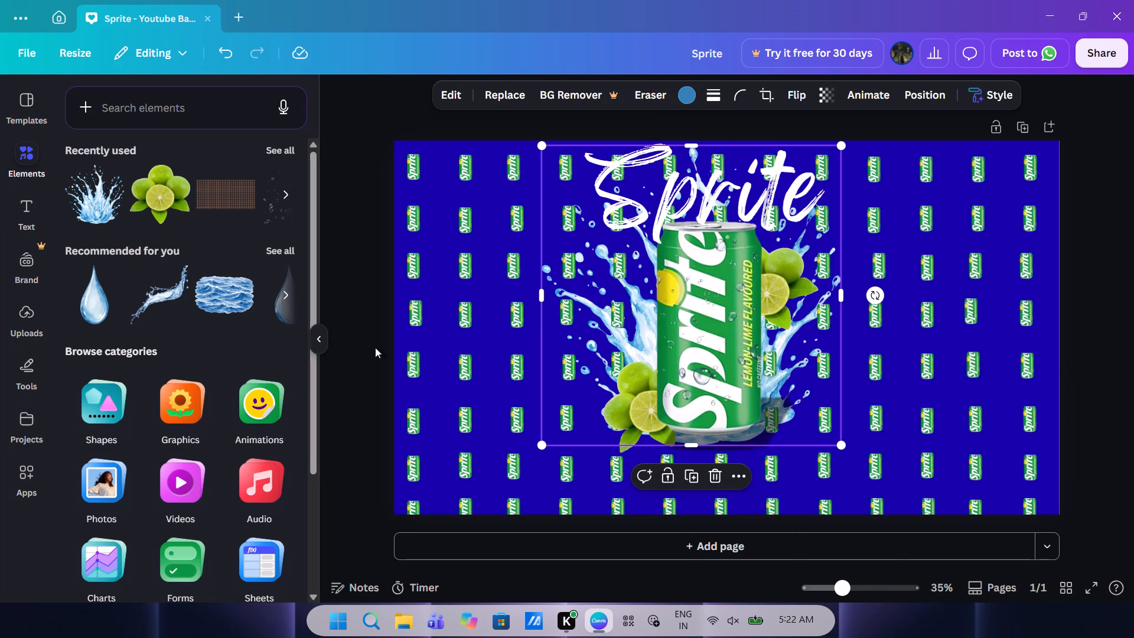
Move the water splash slightly up so it fans out on both sides behind the large can.
{"action": "left_click_drag", "start_coordinate": [646, 335], "coordinate": [641, 342]}
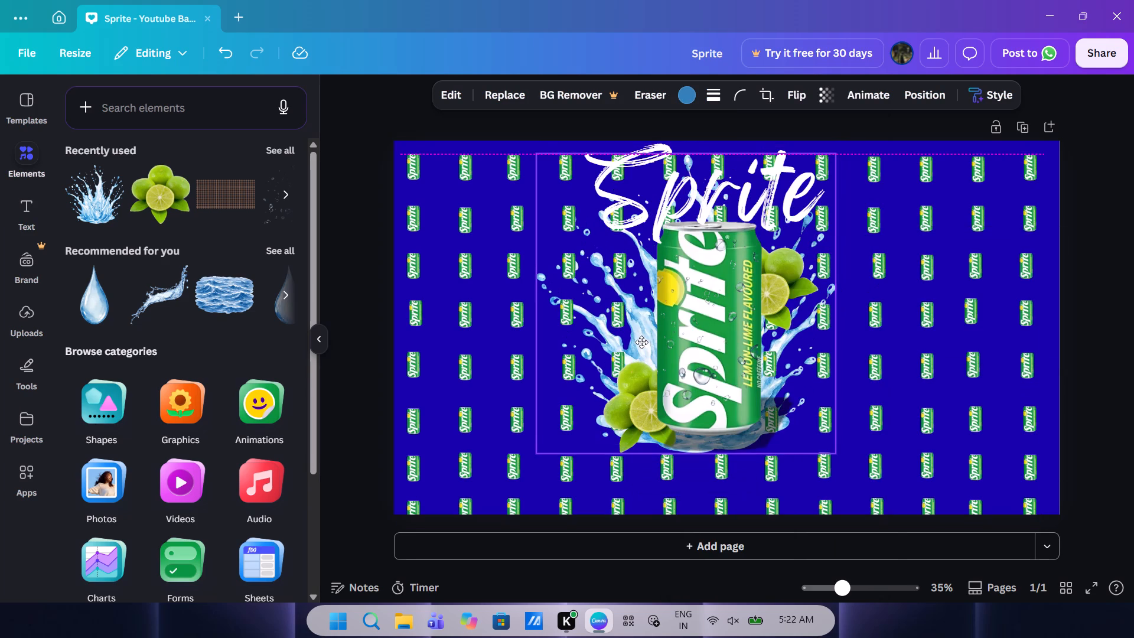
{"action": "left_click_drag", "start_coordinate": [641, 342], "coordinate": [654, 320]}
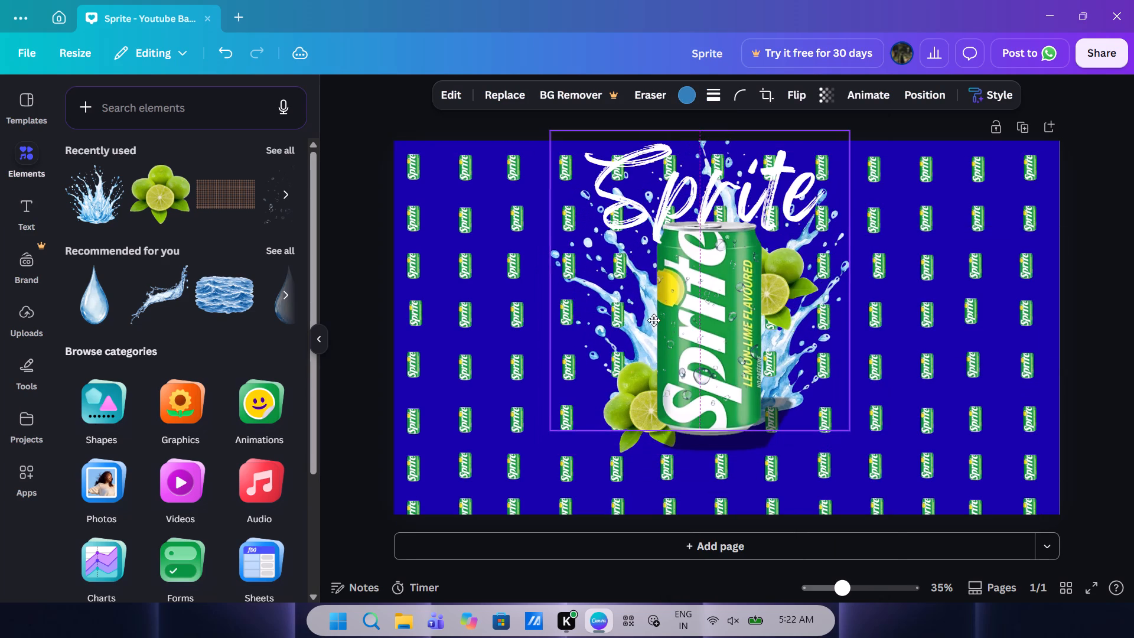
{"action": "left_click_drag", "start_coordinate": [654, 320], "coordinate": [649, 318]}
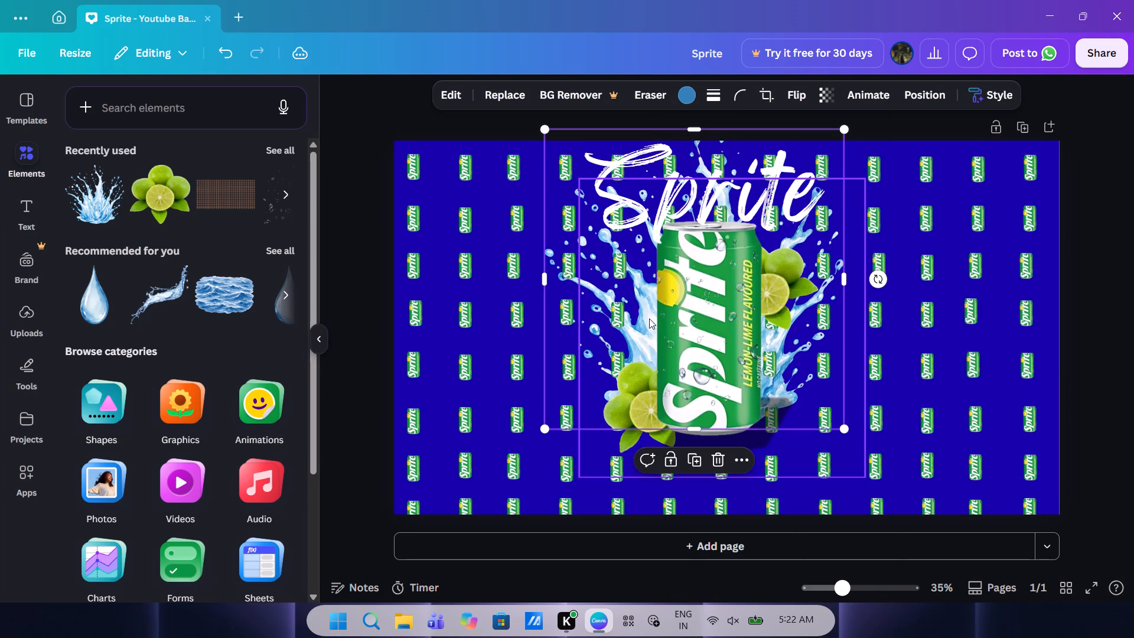
{"action": "left_click", "coordinate": [349, 369]}
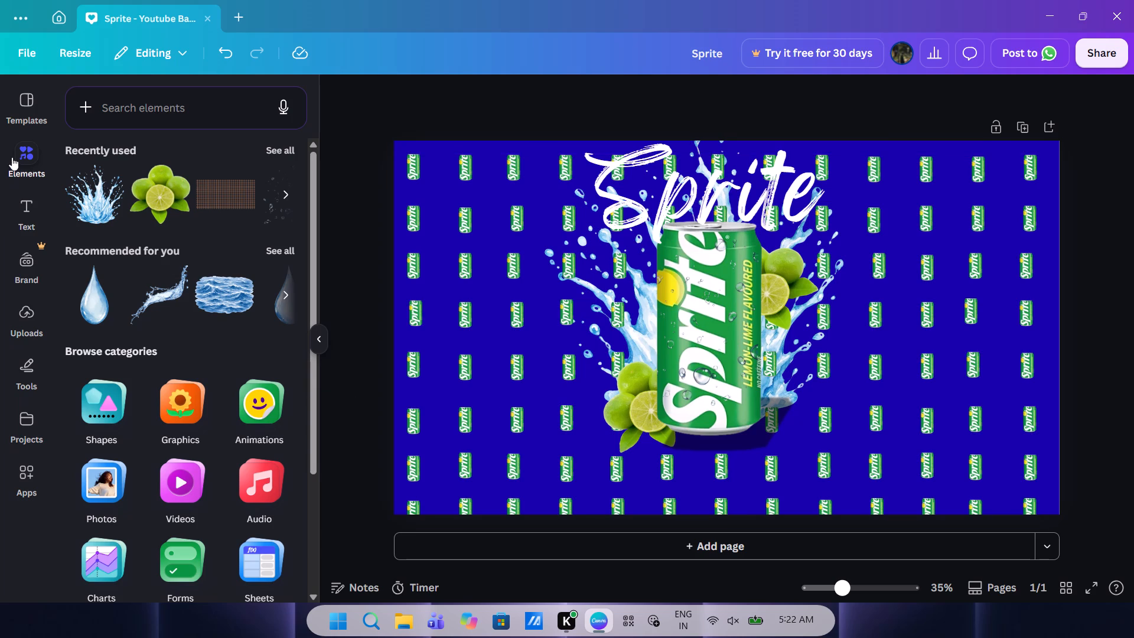
Add a text box reading "Kuch thanda ho jaye" over the can and enlarge its text to size 145.
{"action": "left_click", "coordinate": [22, 197]}
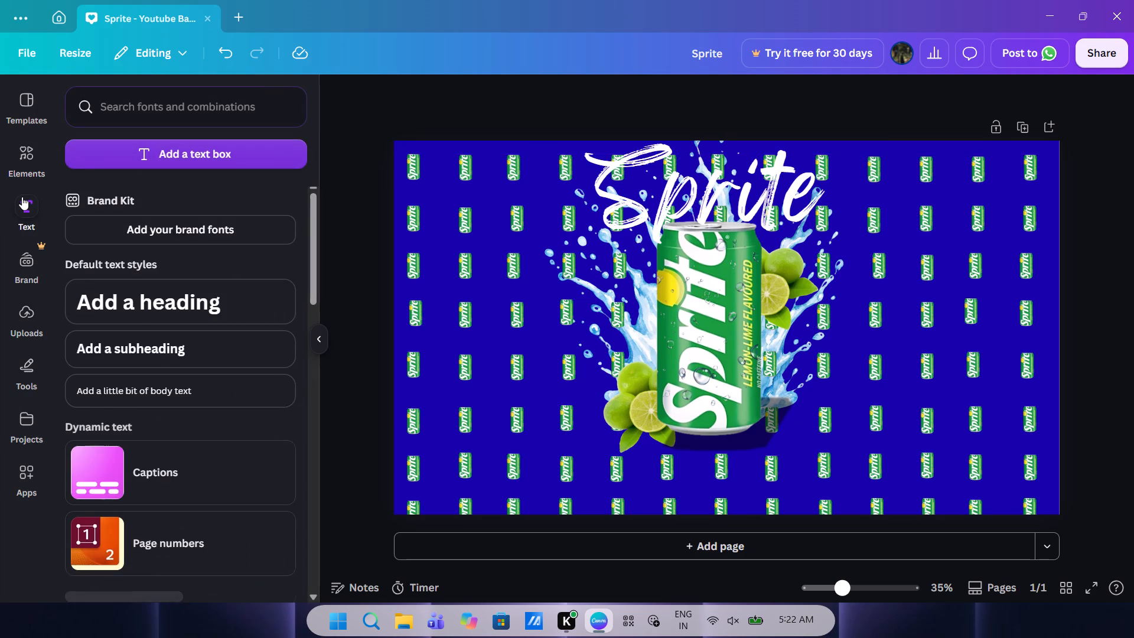
{"action": "left_click", "coordinate": [174, 154]}
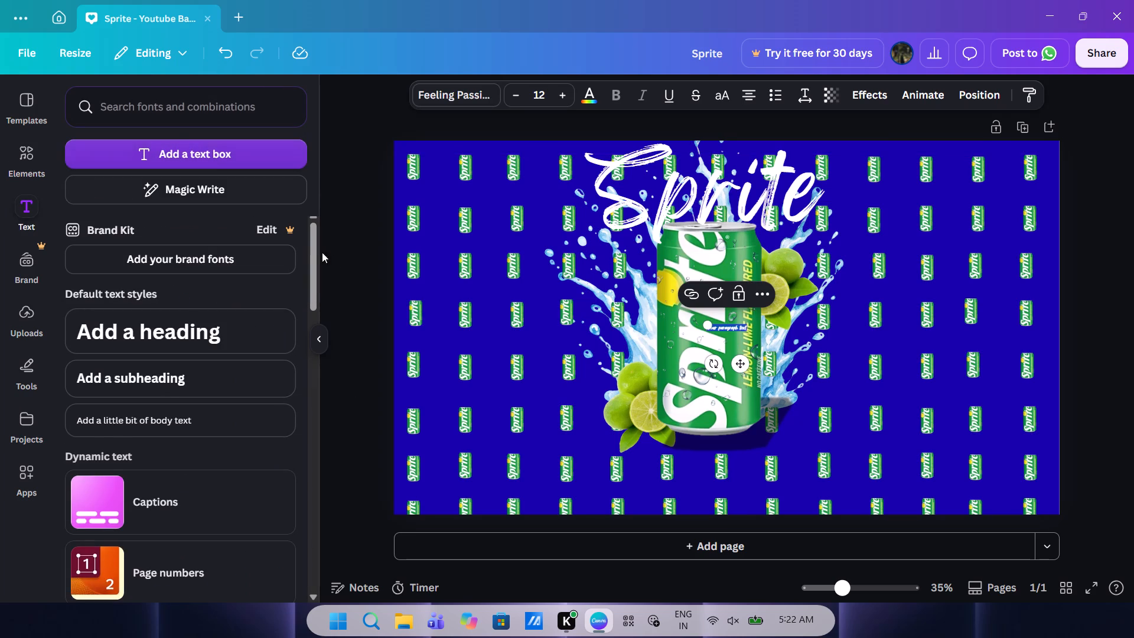
{"action": "key", "text": "BackSpace"}
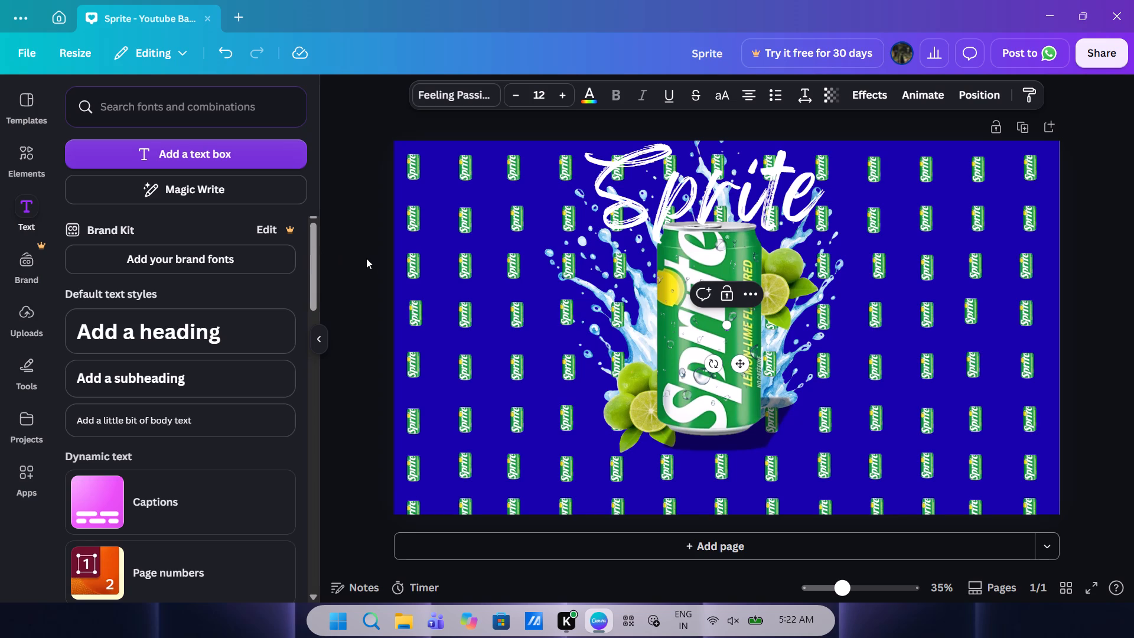
{"action": "type", "text": "kuch"}
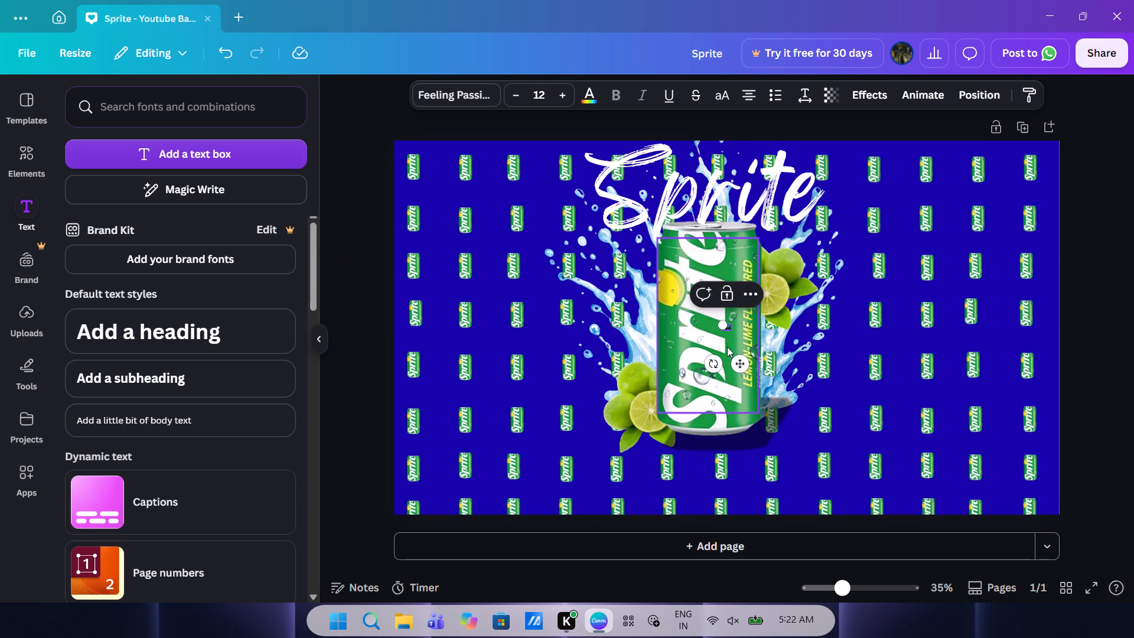
{"action": "left_click_drag", "start_coordinate": [720, 331], "coordinate": [597, 338]}
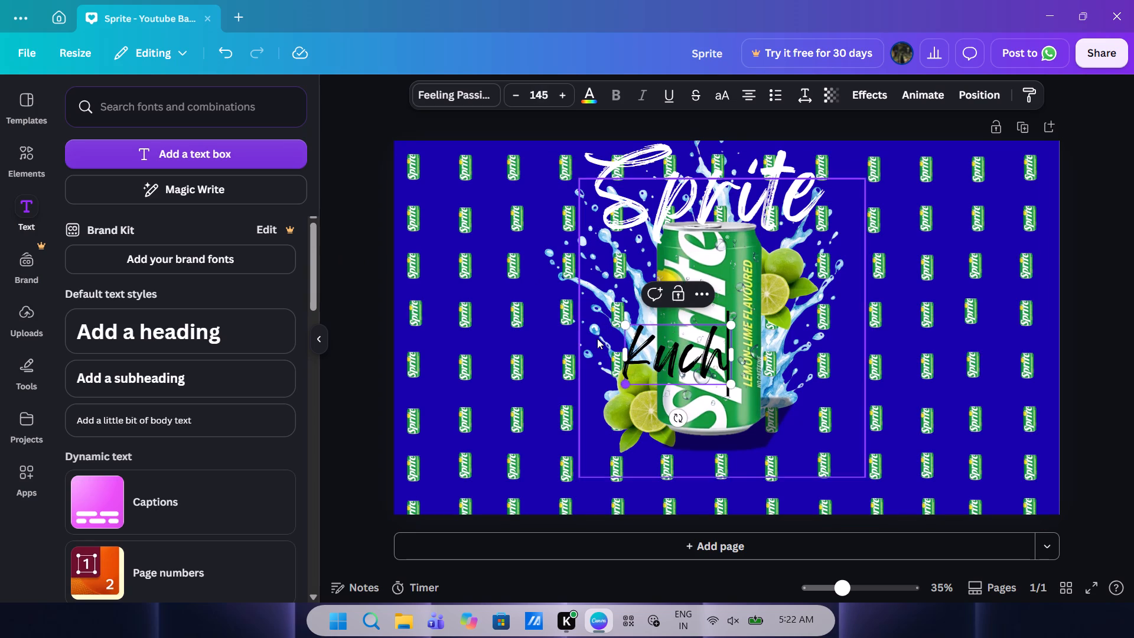
{"action": "key", "text": "space"}
{"action": "type", "text": "thn"}
{"action": "key", "text": "BackSpace"}
{"action": "key", "text": "a"}
{"action": "type", "text": "nda ho jaye"}
{"action": "key", "text": "space"}
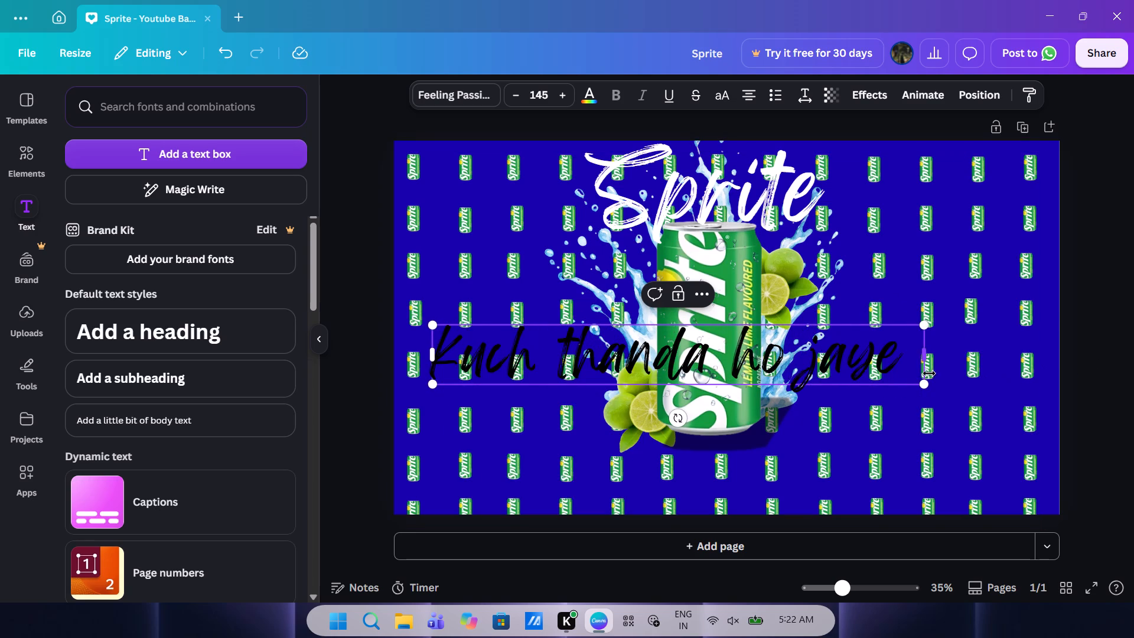
Narrow the "Kuch thanda ho jaye" text box to about 1,166 wide so the slogan wraps onto two lines.
{"action": "left_click_drag", "start_coordinate": [923, 363], "coordinate": [911, 372]}
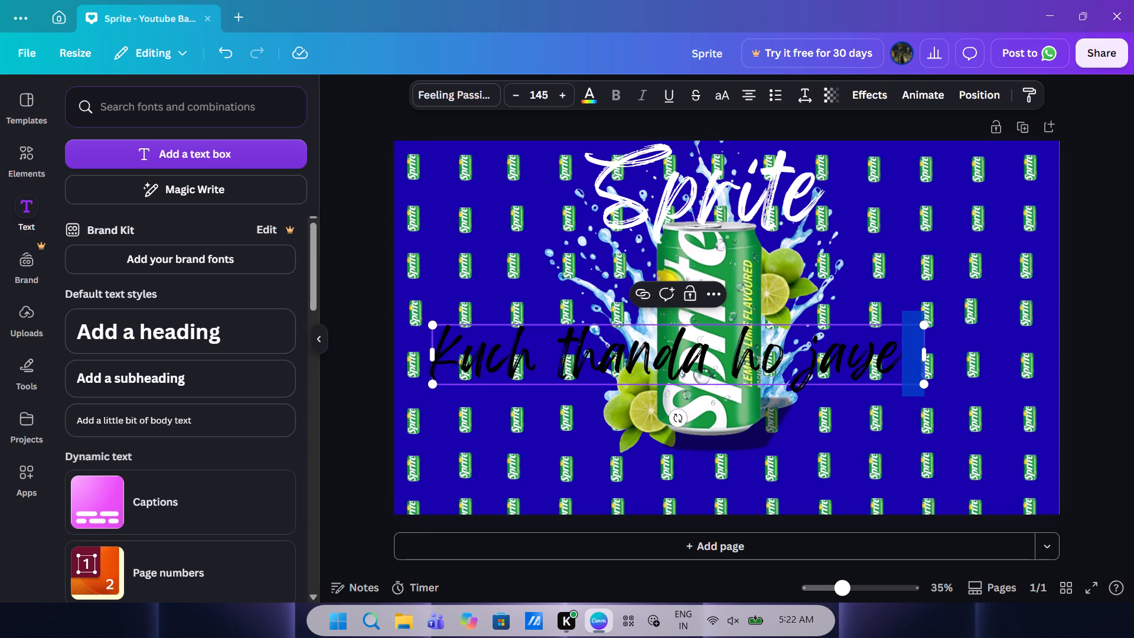
{"action": "left_click_drag", "start_coordinate": [926, 353], "coordinate": [737, 374]}
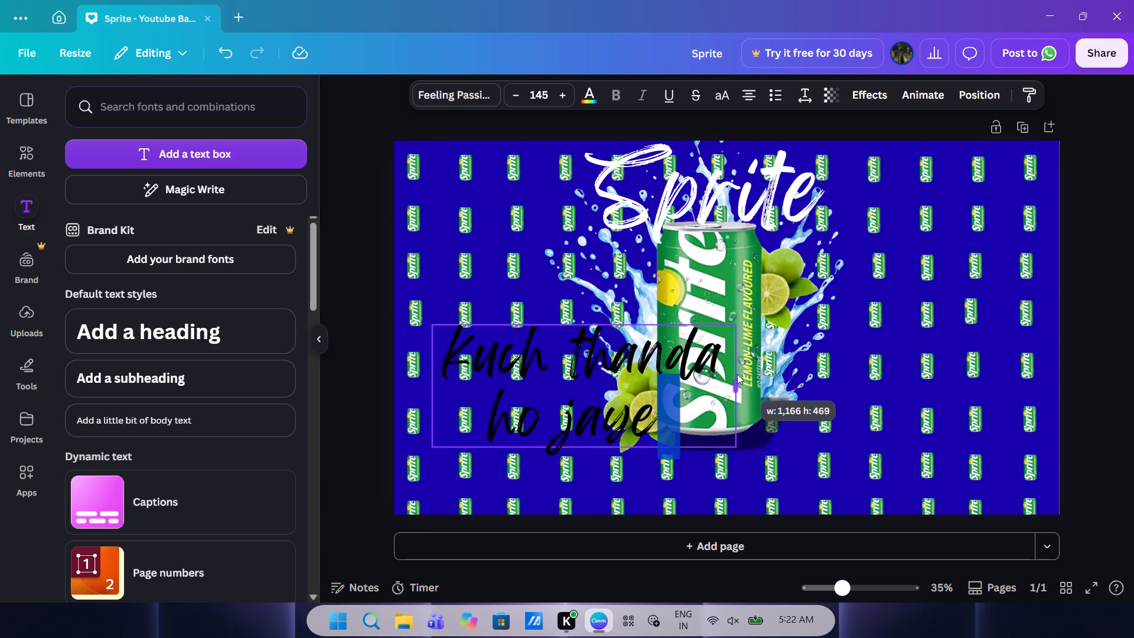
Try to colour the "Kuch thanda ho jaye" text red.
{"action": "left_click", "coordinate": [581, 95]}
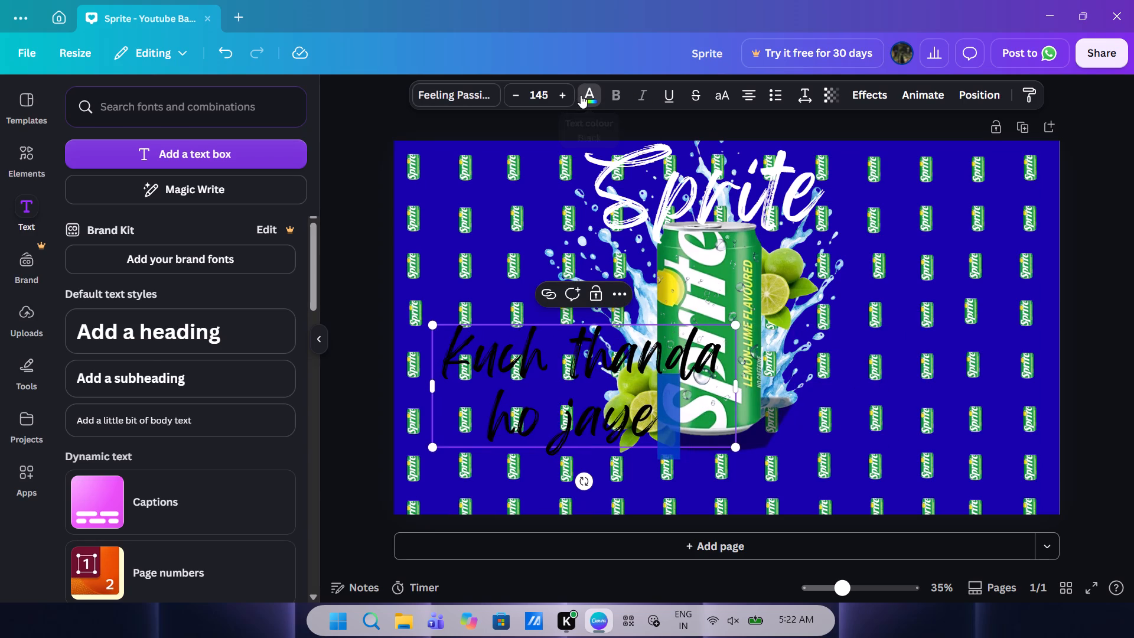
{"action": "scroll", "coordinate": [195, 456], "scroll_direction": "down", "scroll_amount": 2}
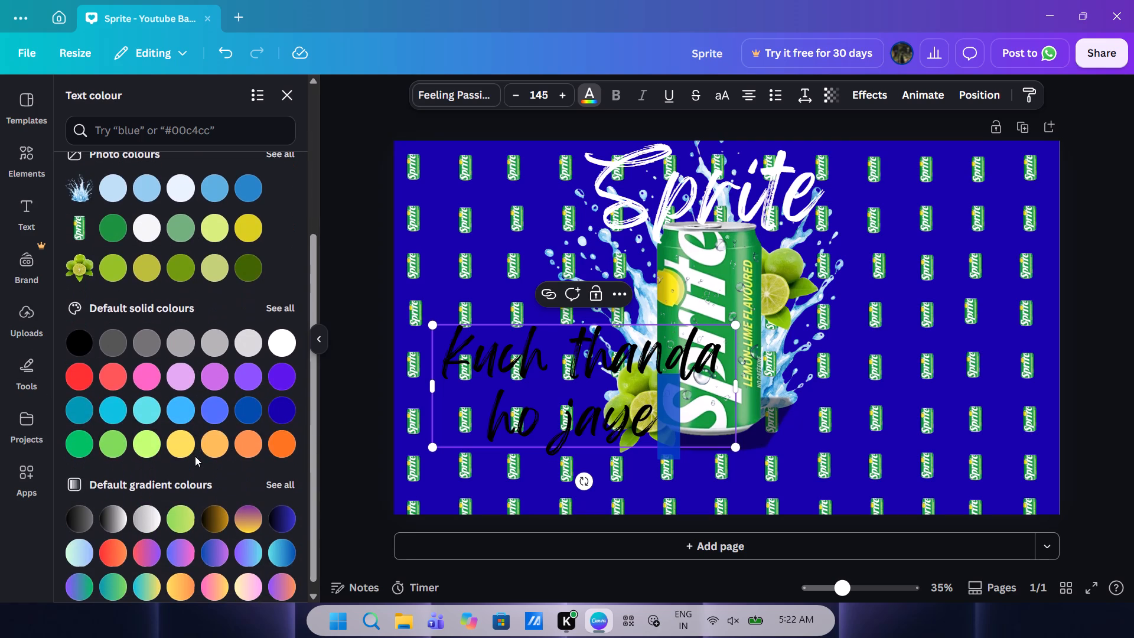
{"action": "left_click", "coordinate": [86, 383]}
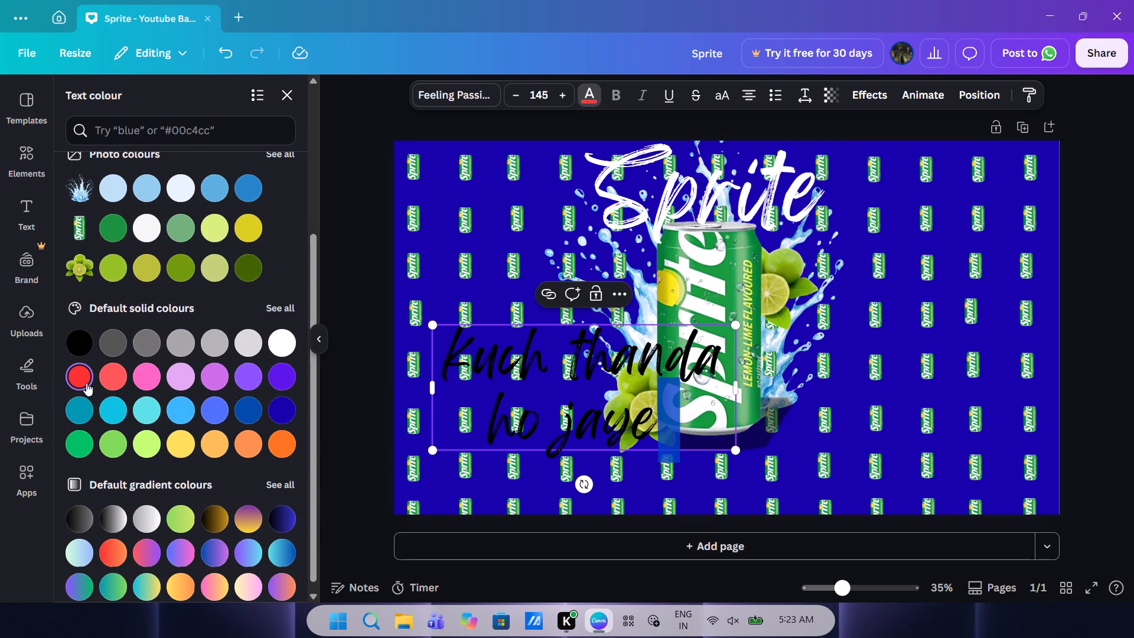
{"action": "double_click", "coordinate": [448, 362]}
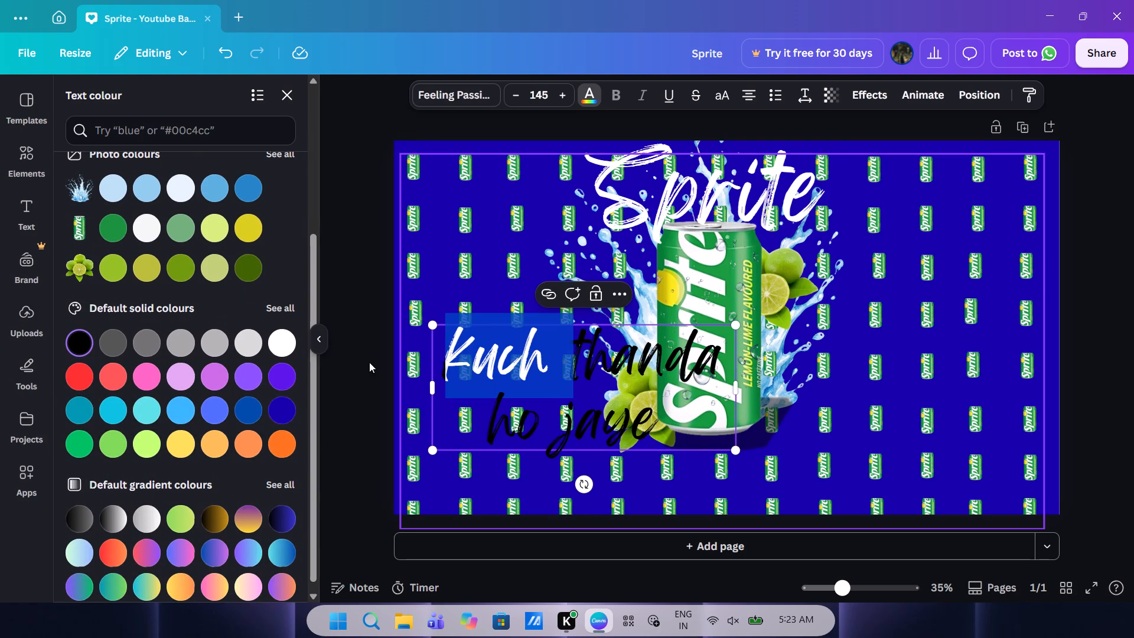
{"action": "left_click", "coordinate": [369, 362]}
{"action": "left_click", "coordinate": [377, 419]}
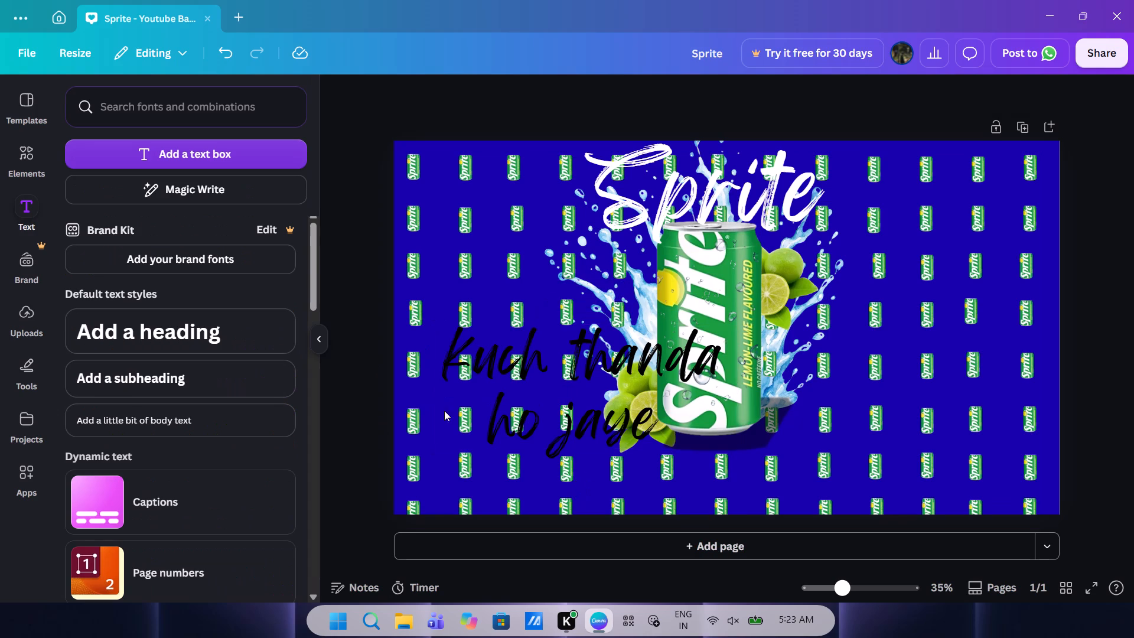
Recolour the whole "Kuch thanda ho jaye" text, trying red before settling on white #ffffff.
{"action": "left_click", "coordinate": [506, 397]}
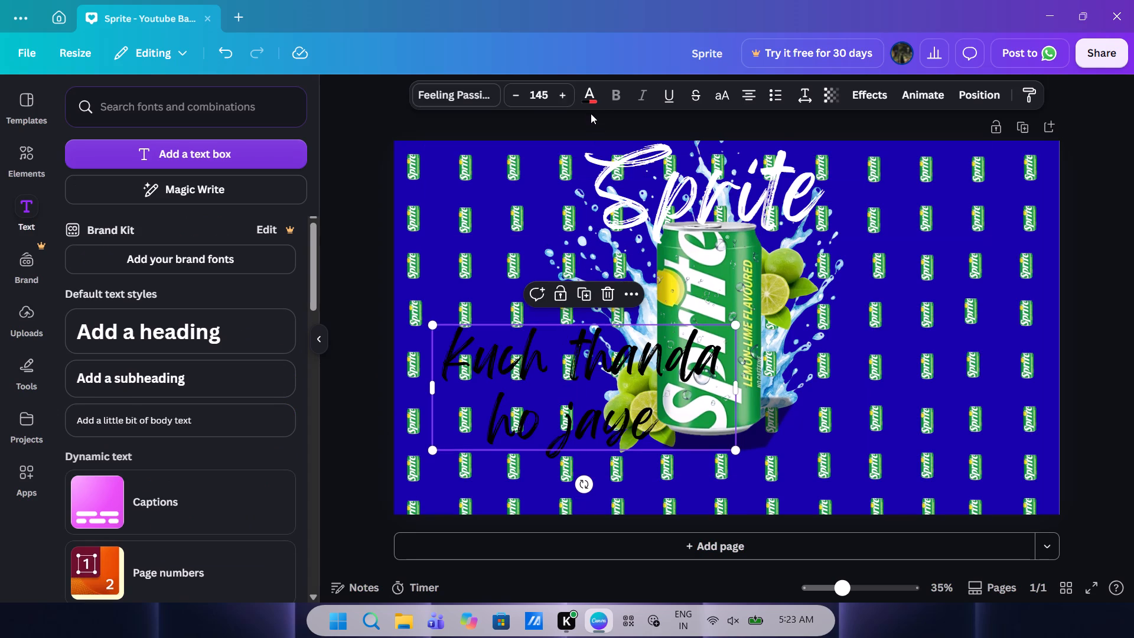
{"action": "left_click", "coordinate": [591, 108]}
{"action": "left_click", "coordinate": [590, 97]}
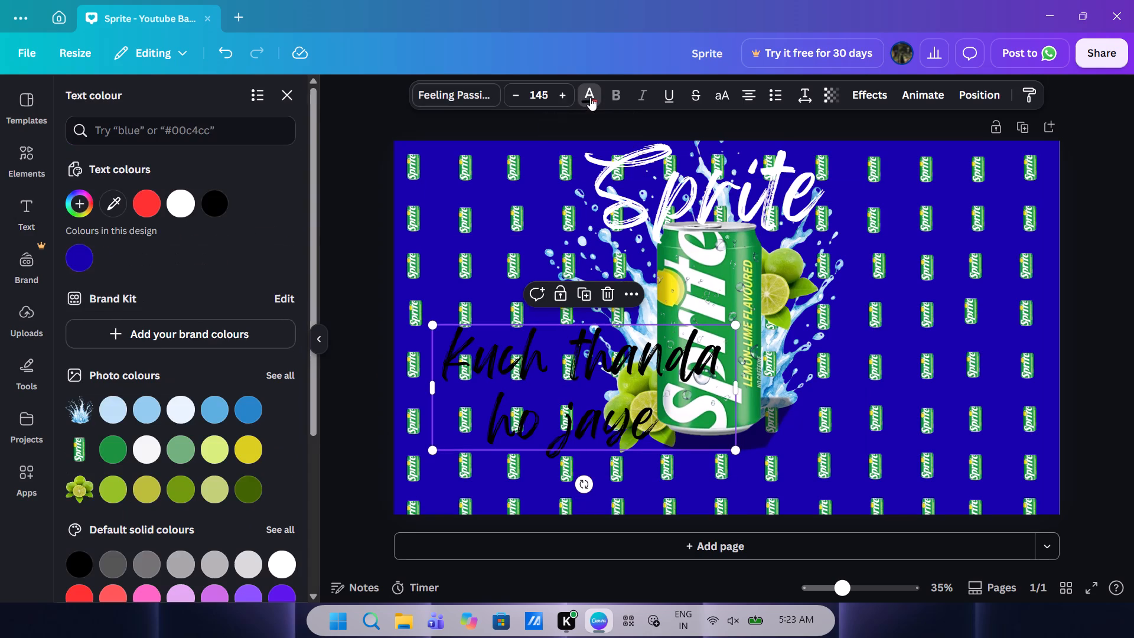
{"action": "left_click", "coordinate": [142, 209]}
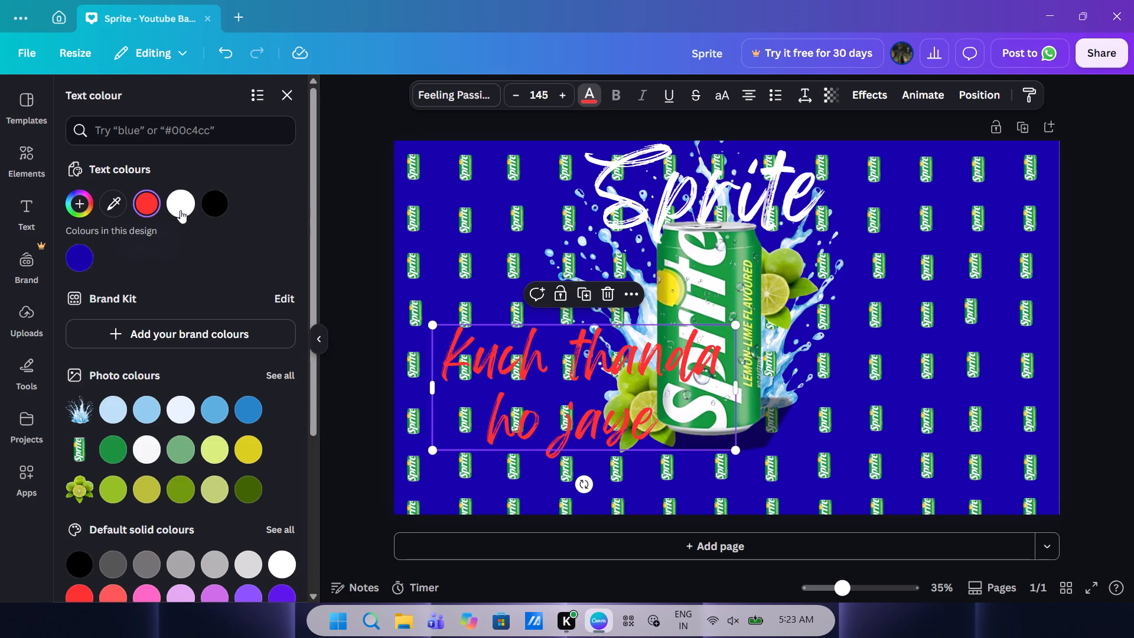
{"action": "left_click_drag", "start_coordinate": [166, 209], "coordinate": [178, 203]}
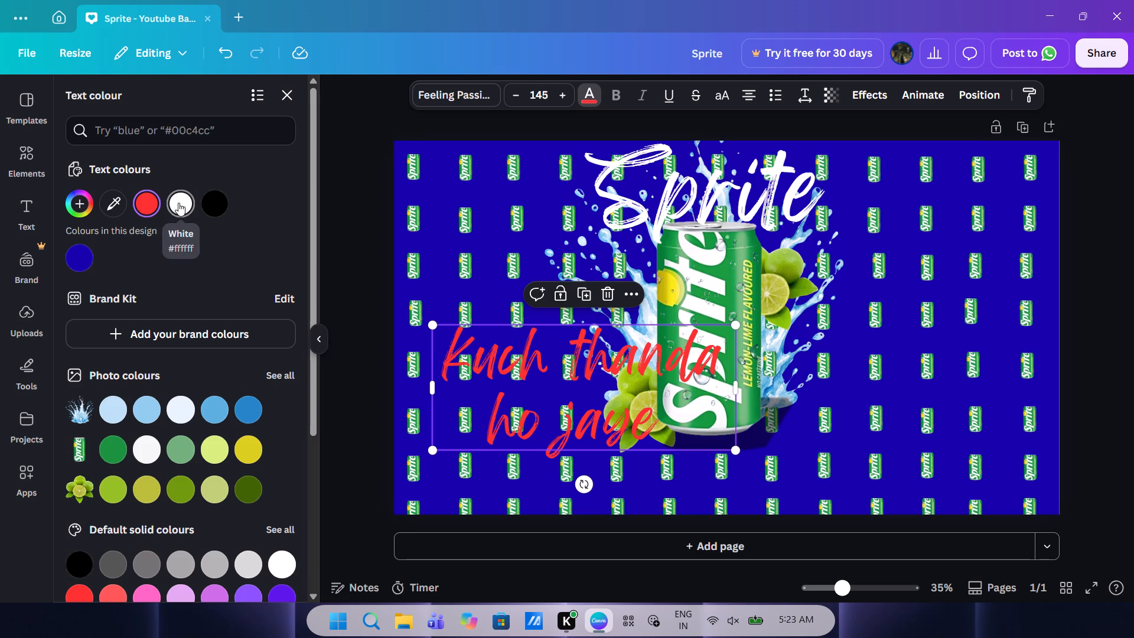
{"action": "left_click", "coordinate": [183, 201]}
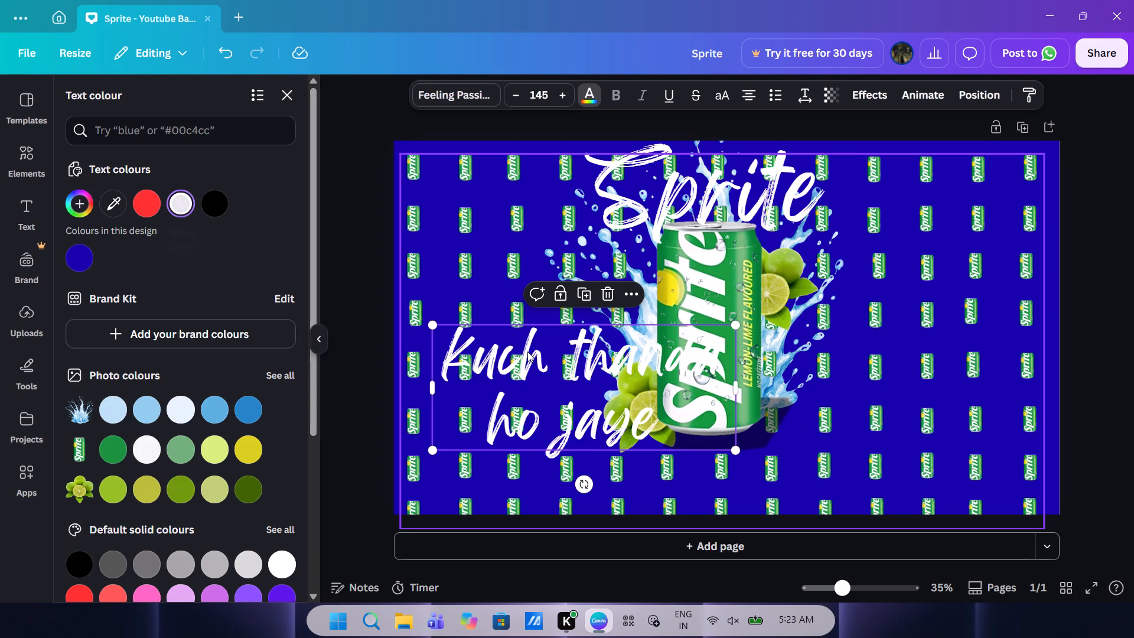
Place the slogan on the banner's right side and narrow its box to about 807 wide, wrapping it onto three lines.
{"action": "left_click_drag", "start_coordinate": [527, 351], "coordinate": [877, 235]}
{"action": "left_click_drag", "start_coordinate": [1087, 271], "coordinate": [1062, 277]}
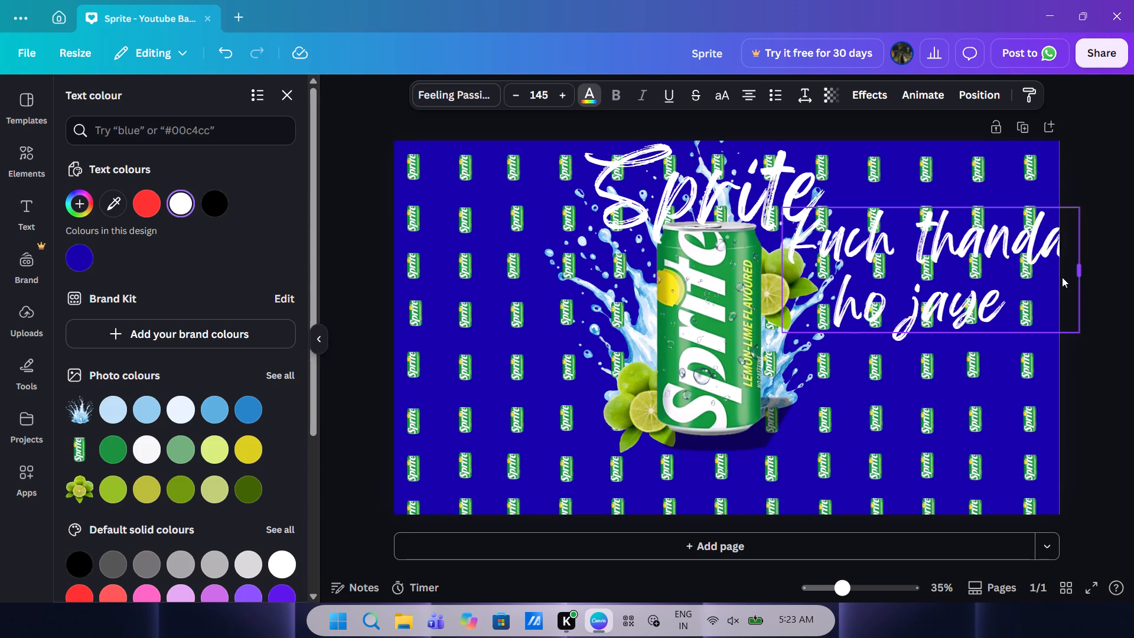
{"action": "left_click_drag", "start_coordinate": [1062, 277], "coordinate": [1057, 278]}
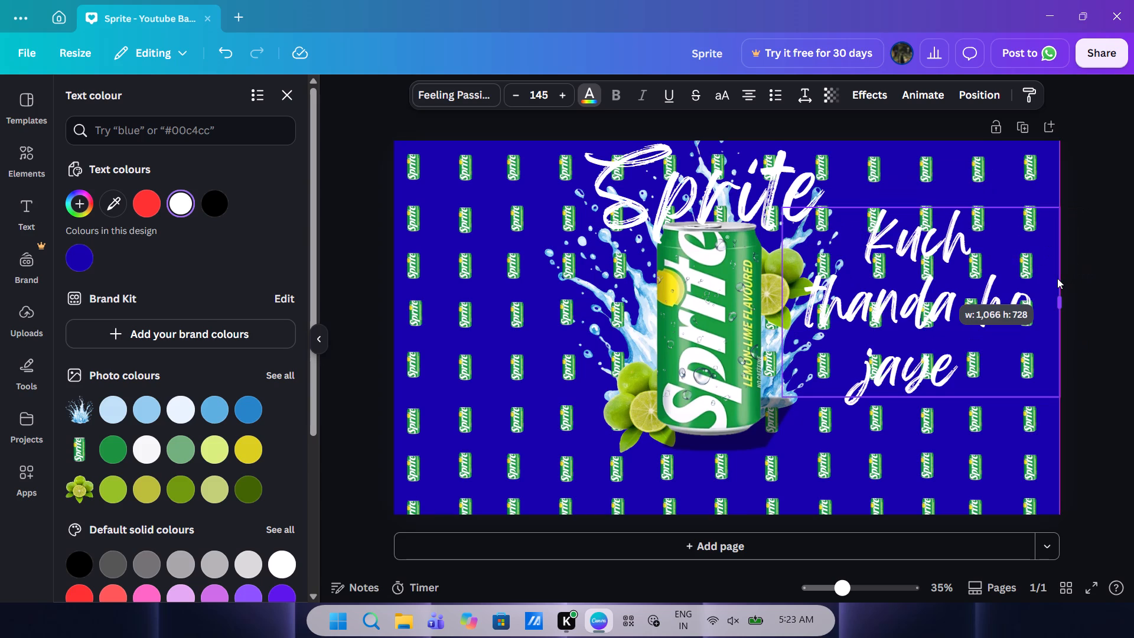
{"action": "left_click_drag", "start_coordinate": [1057, 278], "coordinate": [998, 317]}
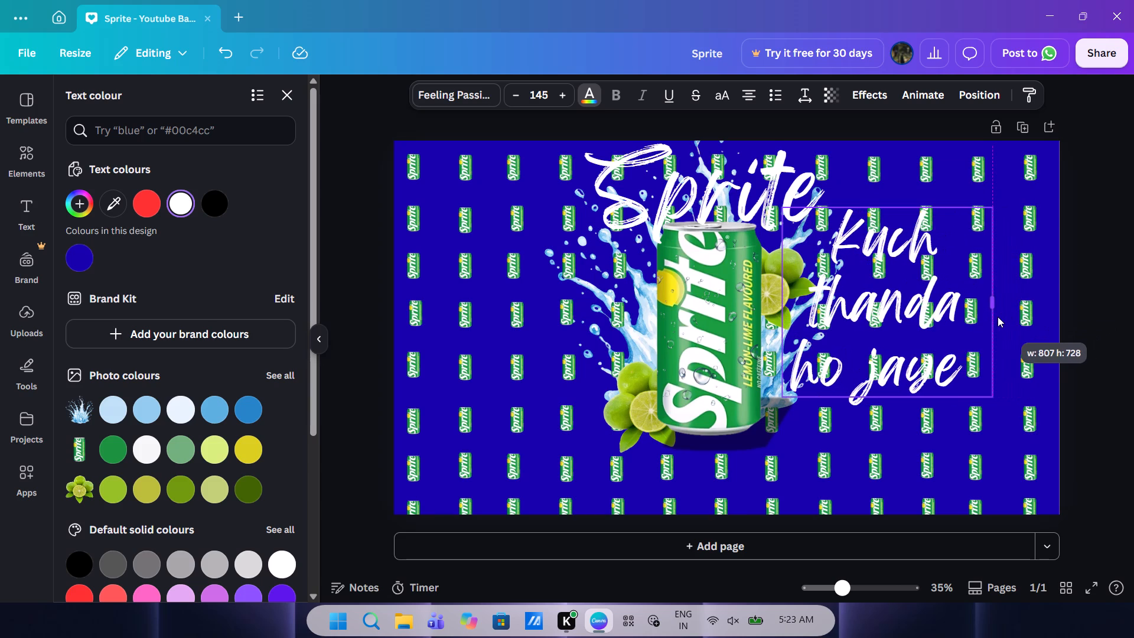
{"action": "left_click_drag", "start_coordinate": [998, 317], "coordinate": [998, 317]}
{"action": "left_click_drag", "start_coordinate": [913, 314], "coordinate": [980, 310]}
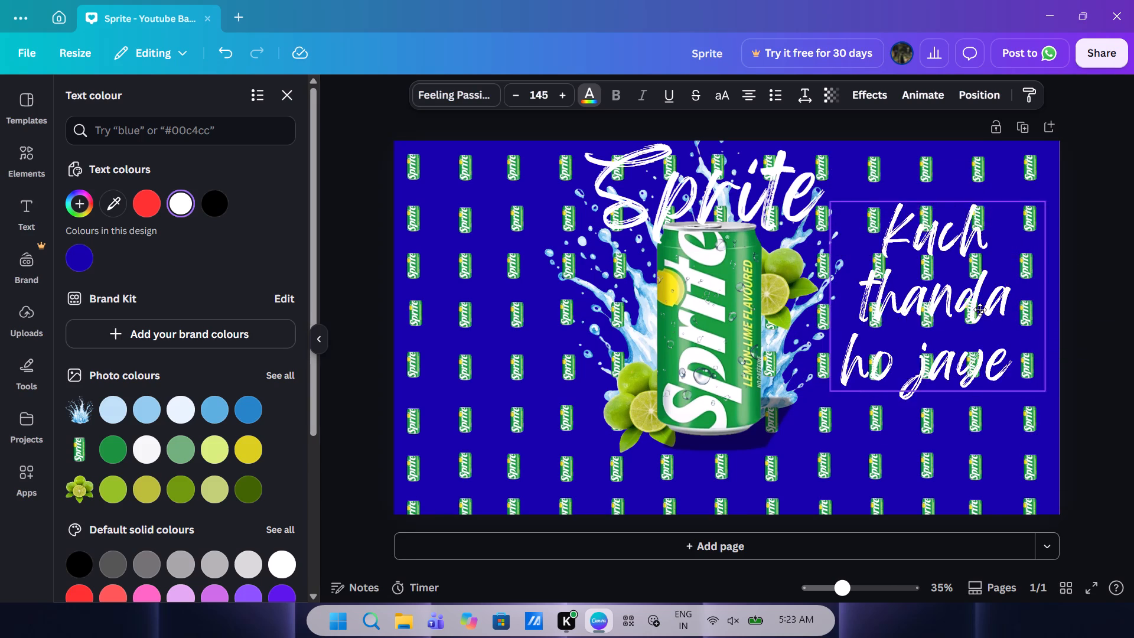
{"action": "left_click_drag", "start_coordinate": [980, 310], "coordinate": [988, 328]}
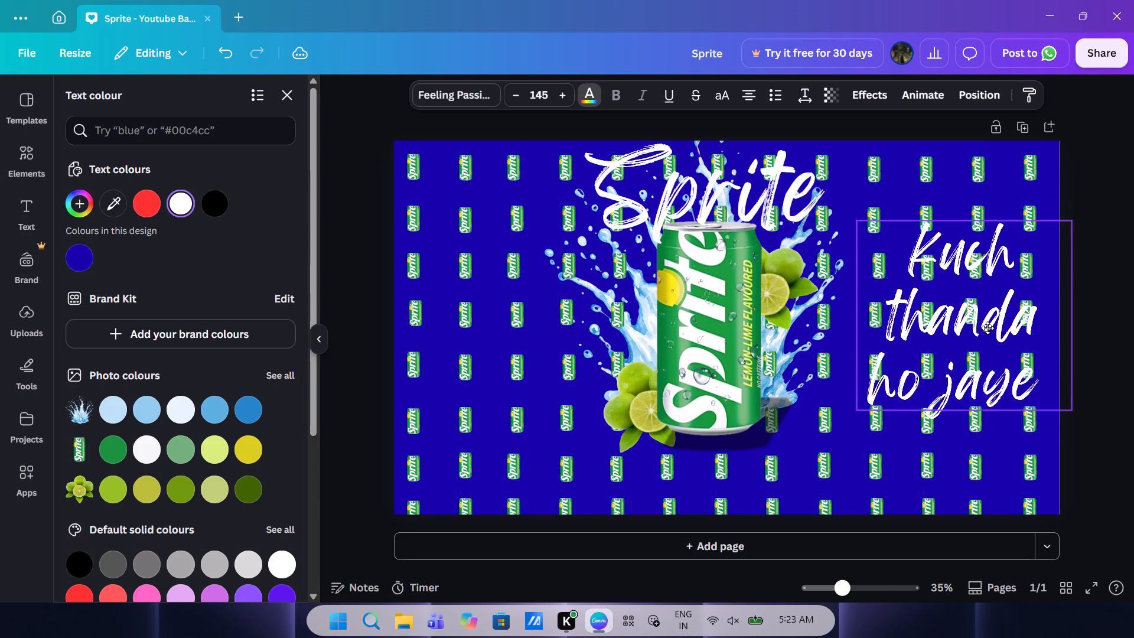
{"action": "left_click_drag", "start_coordinate": [988, 328], "coordinate": [986, 329]}
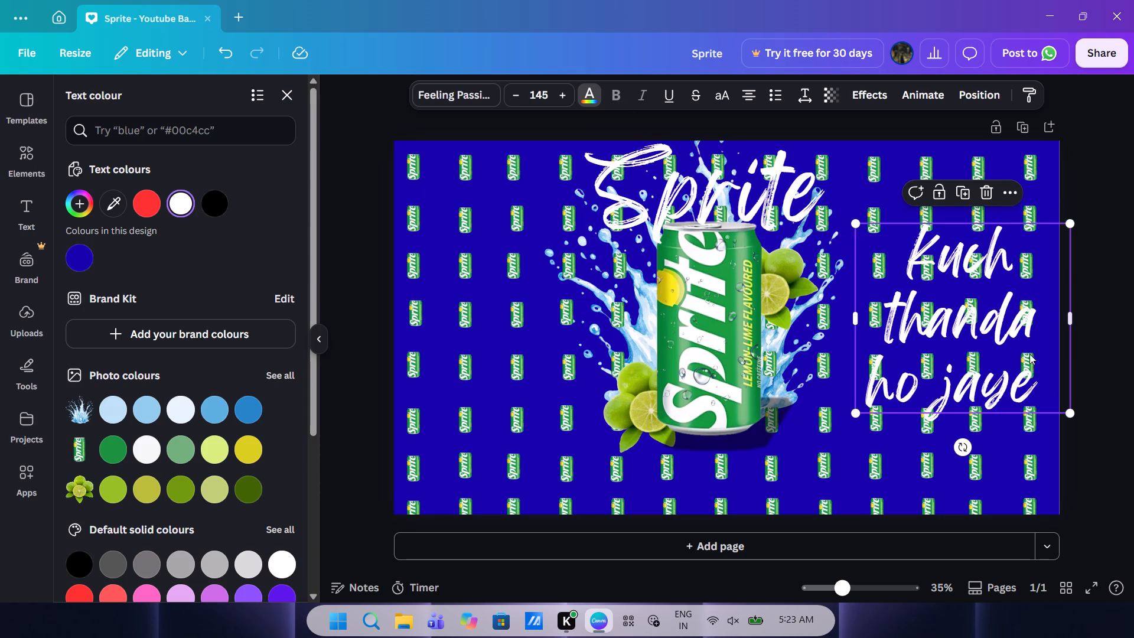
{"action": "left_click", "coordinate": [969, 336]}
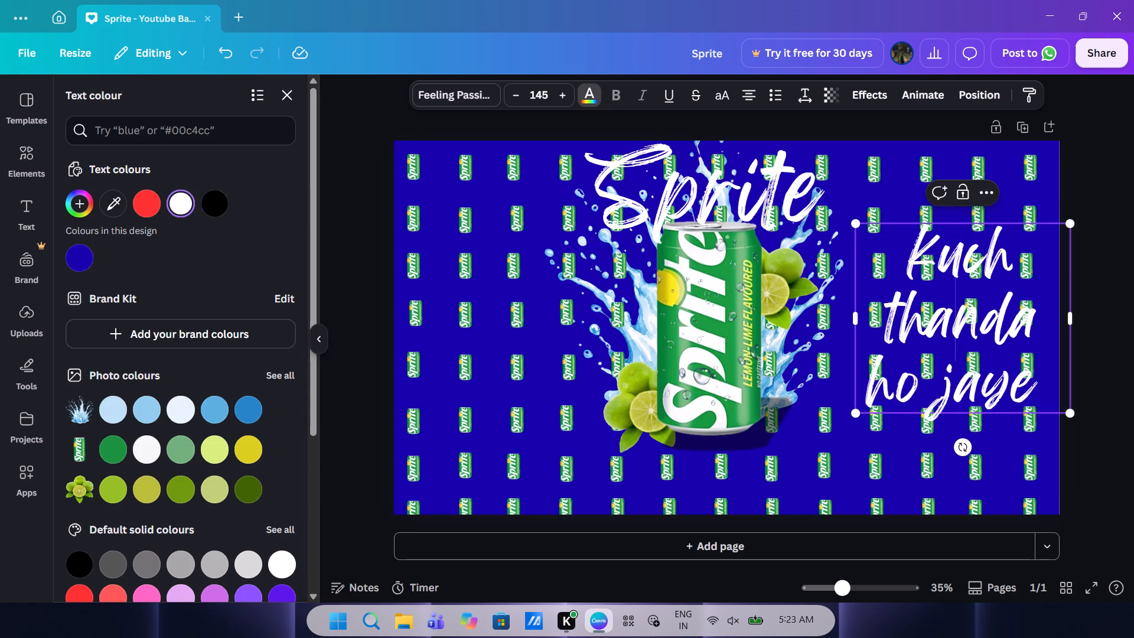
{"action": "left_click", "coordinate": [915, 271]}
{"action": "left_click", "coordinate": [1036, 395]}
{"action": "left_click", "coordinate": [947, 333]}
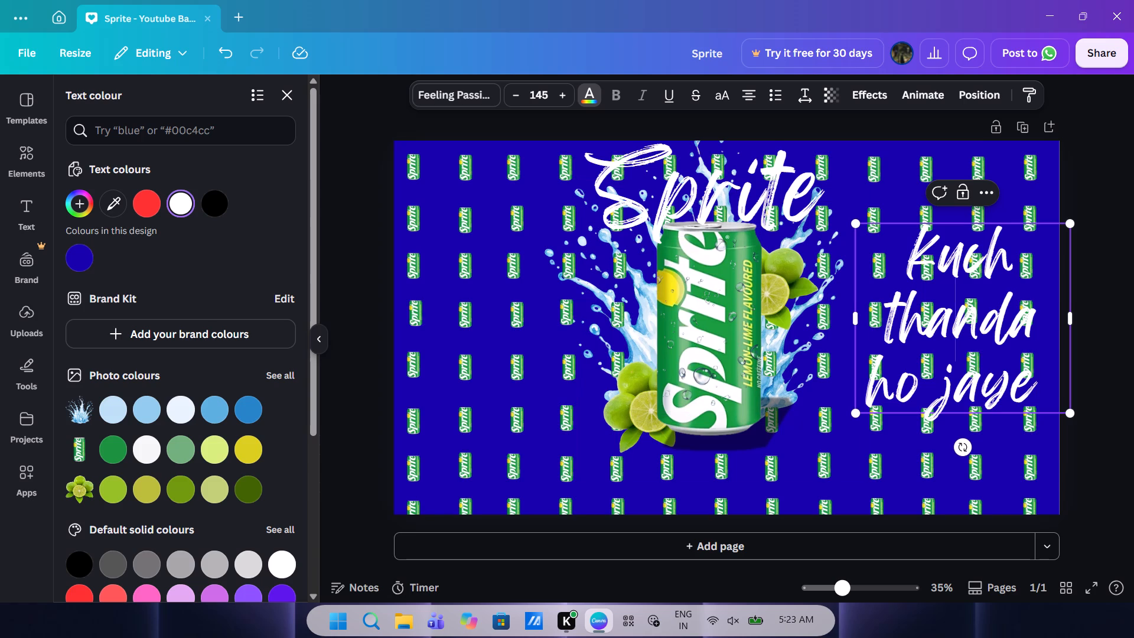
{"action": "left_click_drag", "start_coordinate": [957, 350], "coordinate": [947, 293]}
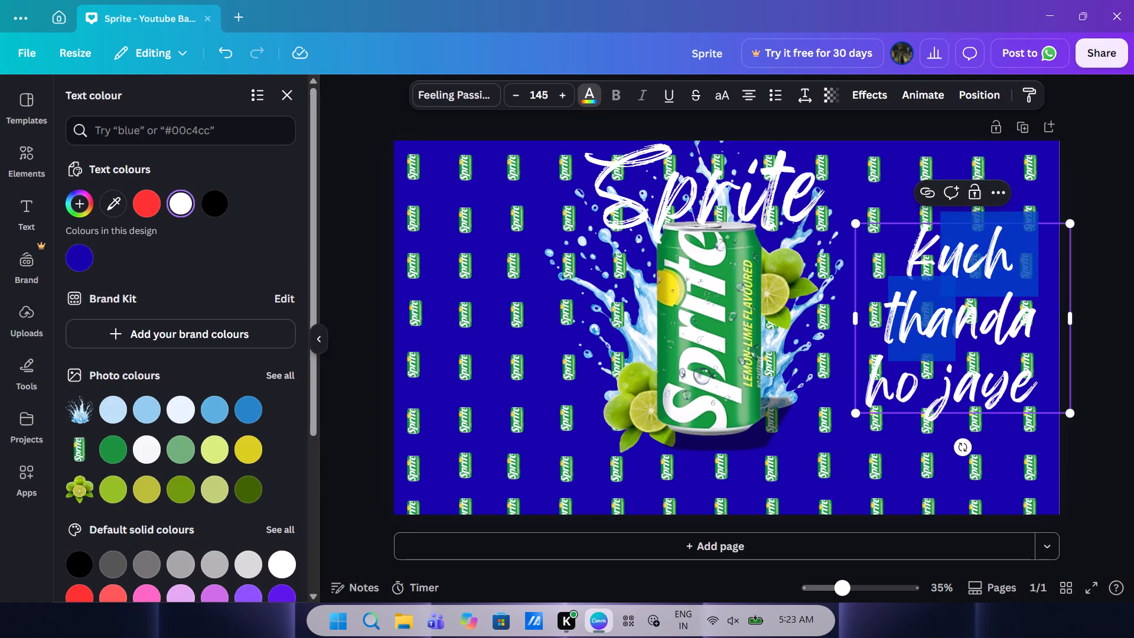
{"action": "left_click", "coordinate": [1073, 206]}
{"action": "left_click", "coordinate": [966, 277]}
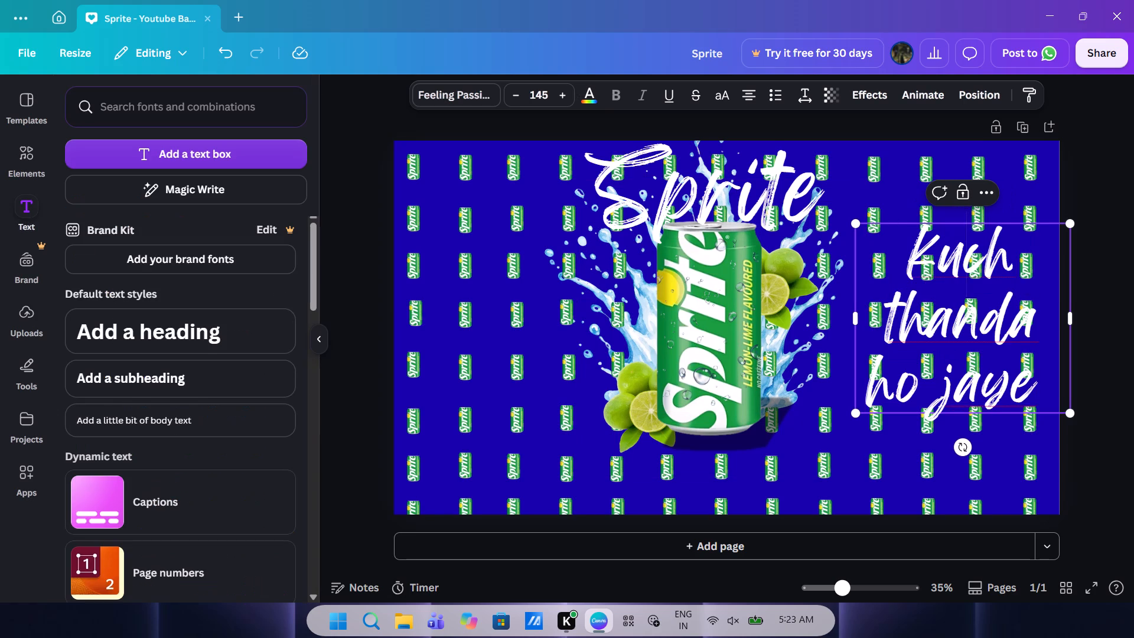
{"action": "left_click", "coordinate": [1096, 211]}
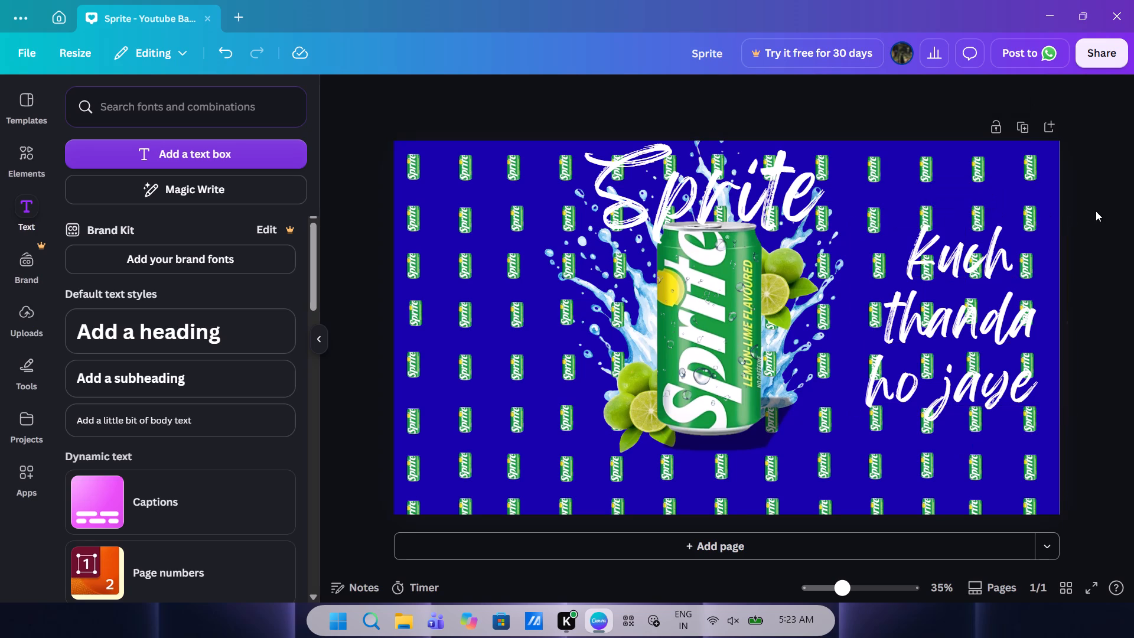
Move the three-line slogan closer to the can, just right of the limes and beneath the end of the Sprite title.
{"action": "left_click", "coordinate": [961, 276]}
{"action": "left_click_drag", "start_coordinate": [961, 276], "coordinate": [957, 203]}
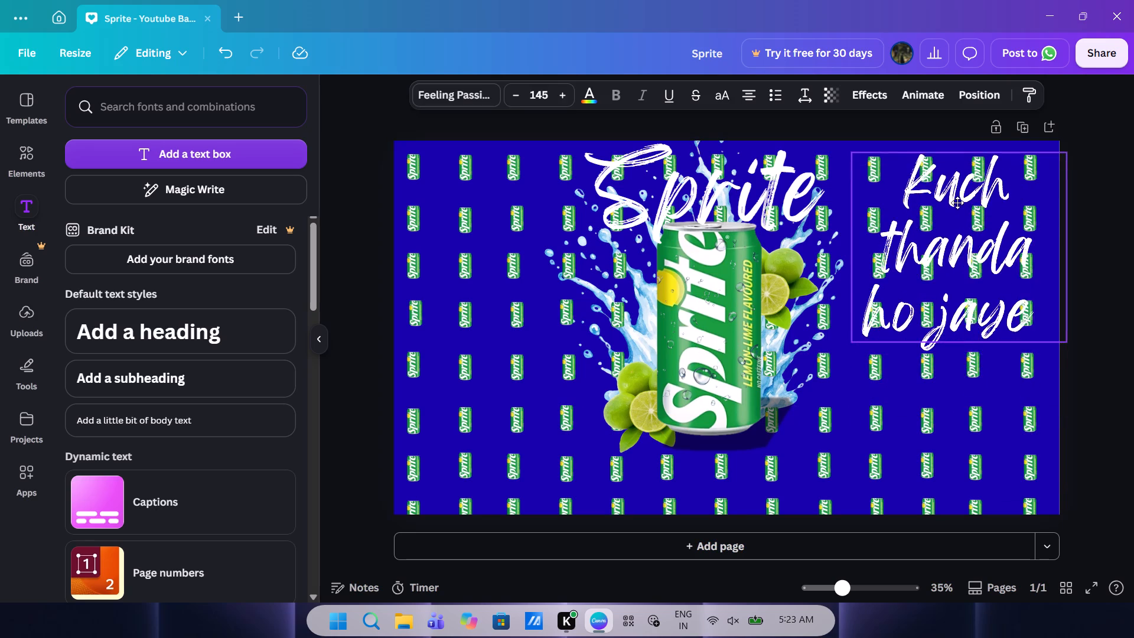
{"action": "left_click_drag", "start_coordinate": [957, 203], "coordinate": [964, 314]}
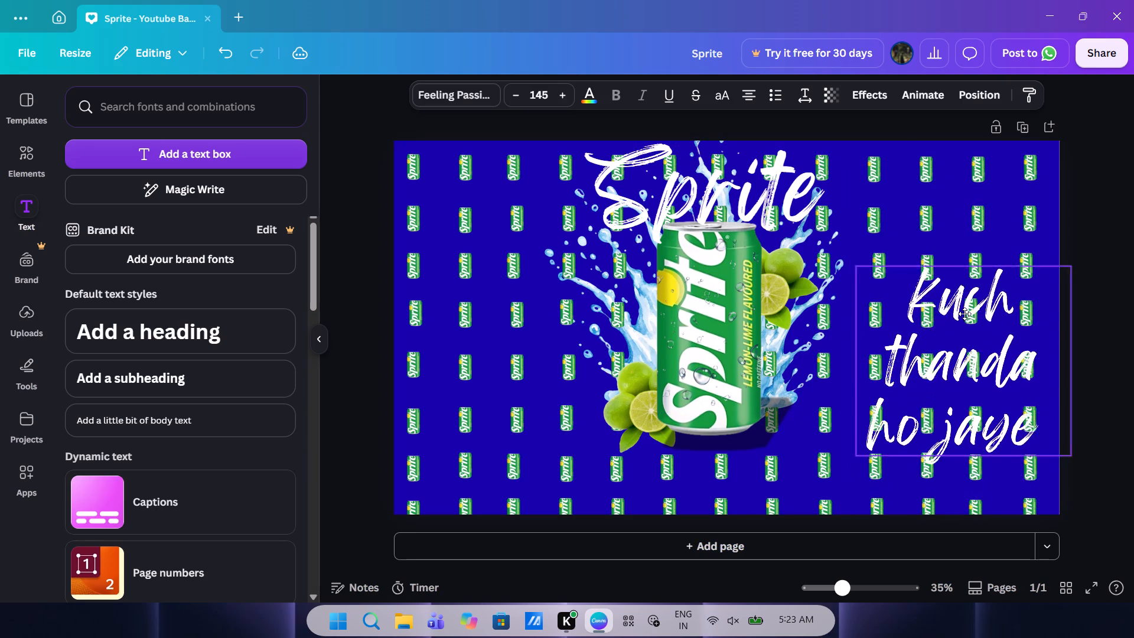
{"action": "left_click_drag", "start_coordinate": [964, 314], "coordinate": [899, 253]}
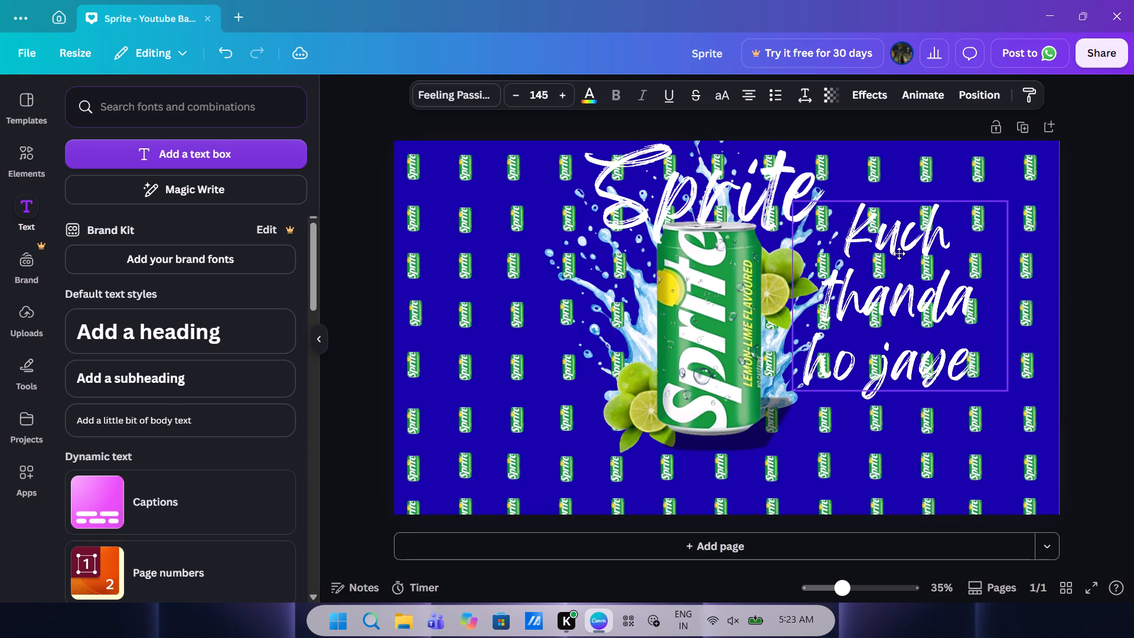
{"action": "left_click_drag", "start_coordinate": [899, 253], "coordinate": [899, 252]}
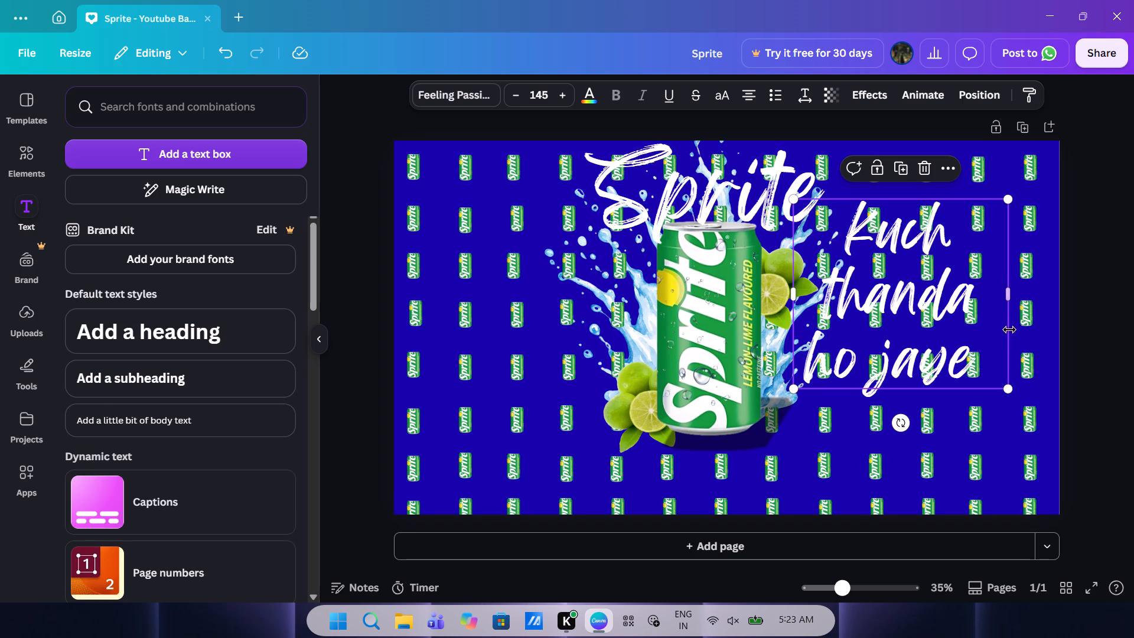
Enlarge the "Kuch thanda ho jaye" slogan to font size 191 and narrow its box to fit the three lines.
{"action": "left_click_drag", "start_coordinate": [1009, 389], "coordinate": [1044, 473]}
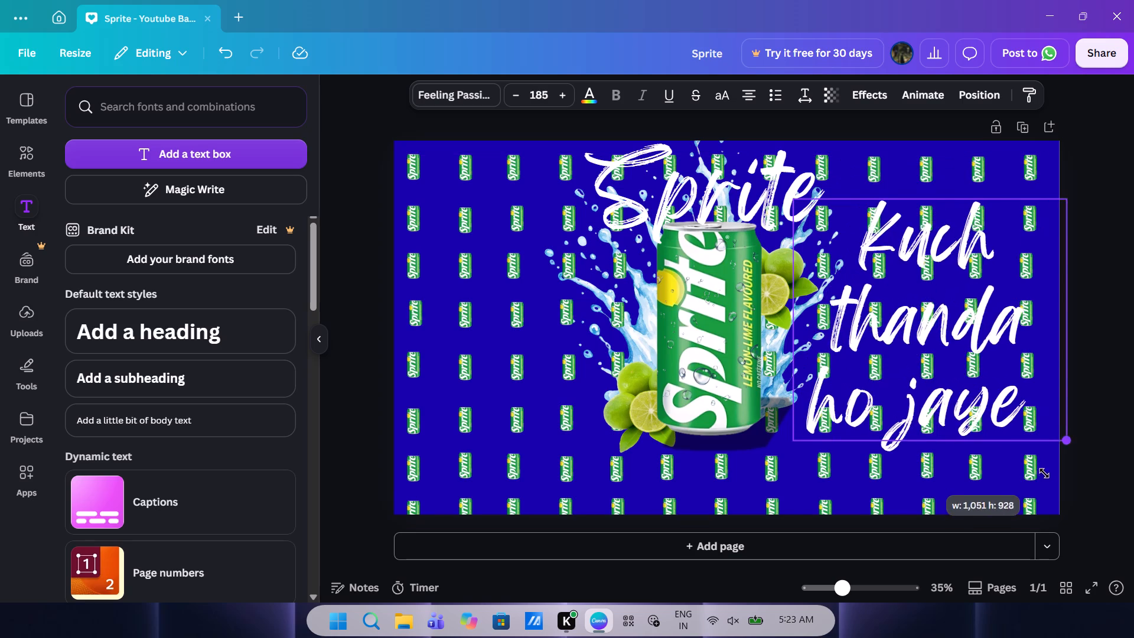
{"action": "left_click_drag", "start_coordinate": [1044, 473], "coordinate": [1040, 491]}
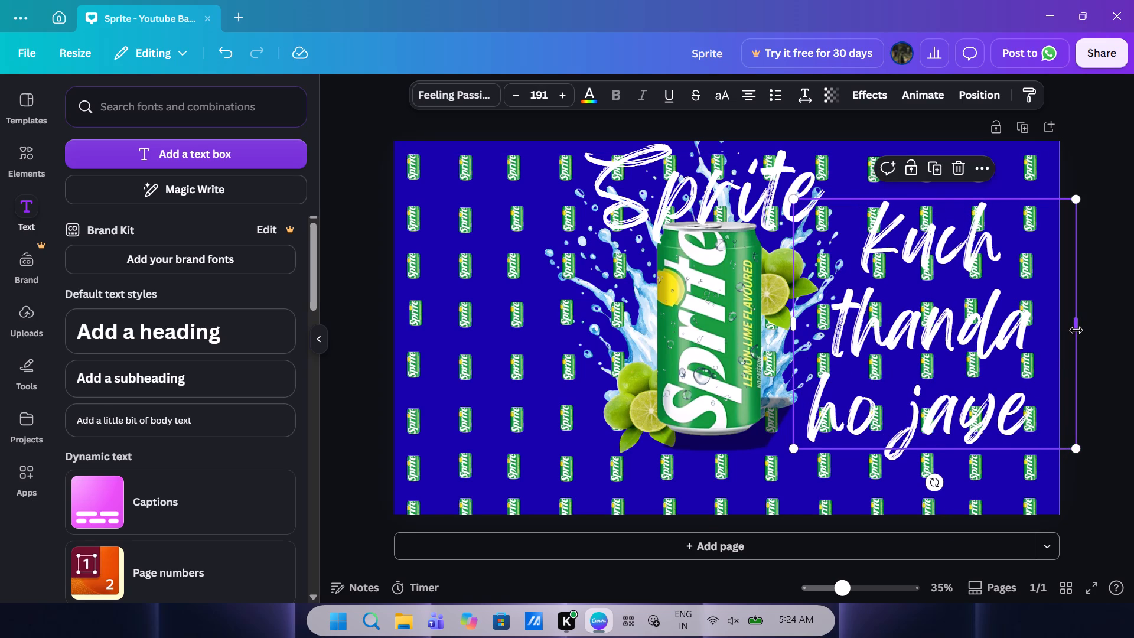
{"action": "left_click", "coordinate": [1076, 330]}
{"action": "left_click_drag", "start_coordinate": [1076, 330], "coordinate": [1031, 341]}
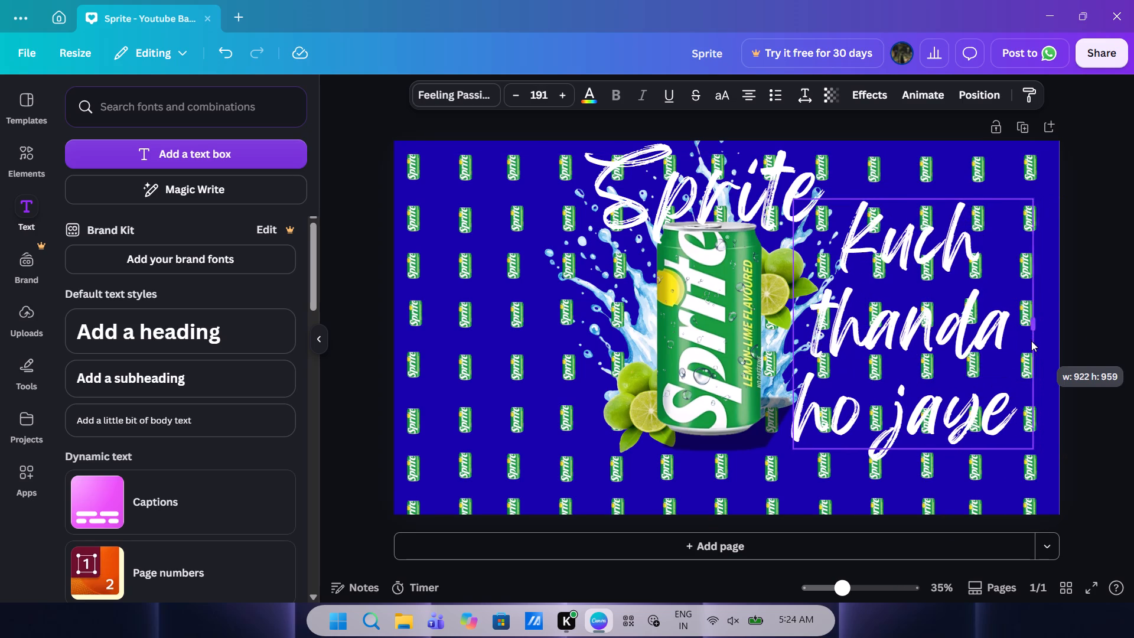
{"action": "left_click_drag", "start_coordinate": [1031, 341], "coordinate": [1024, 343]}
Move the enlarged slogan against the banner's right edge, vertically centred on the page and clear of the limes.
{"action": "left_click_drag", "start_coordinate": [940, 334], "coordinate": [982, 344]}
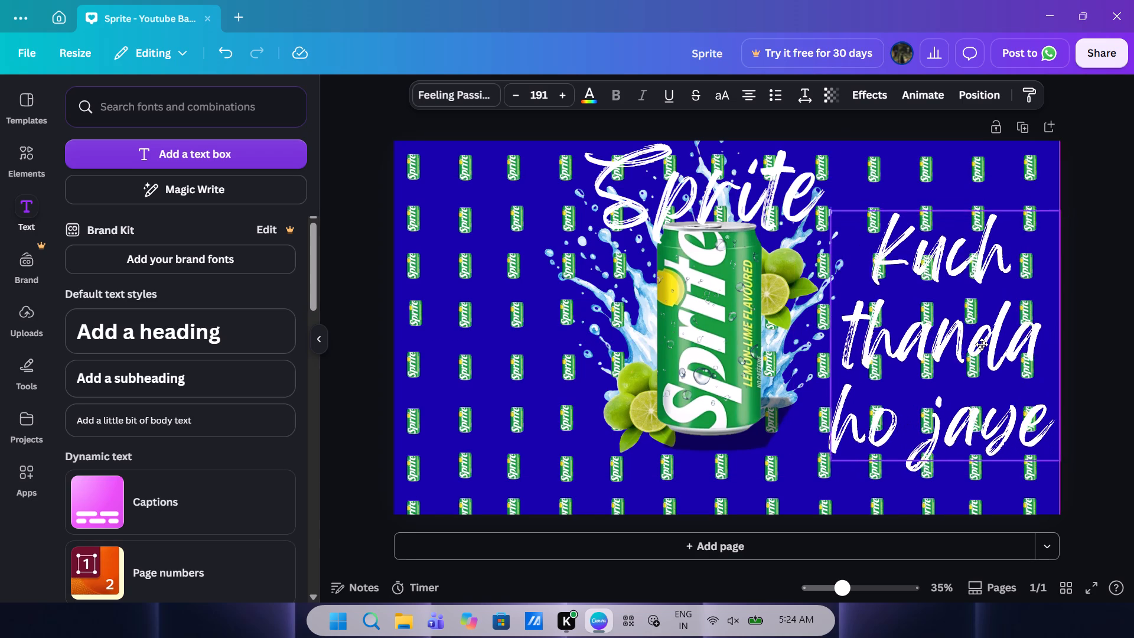
{"action": "left_click_drag", "start_coordinate": [982, 344], "coordinate": [979, 317]}
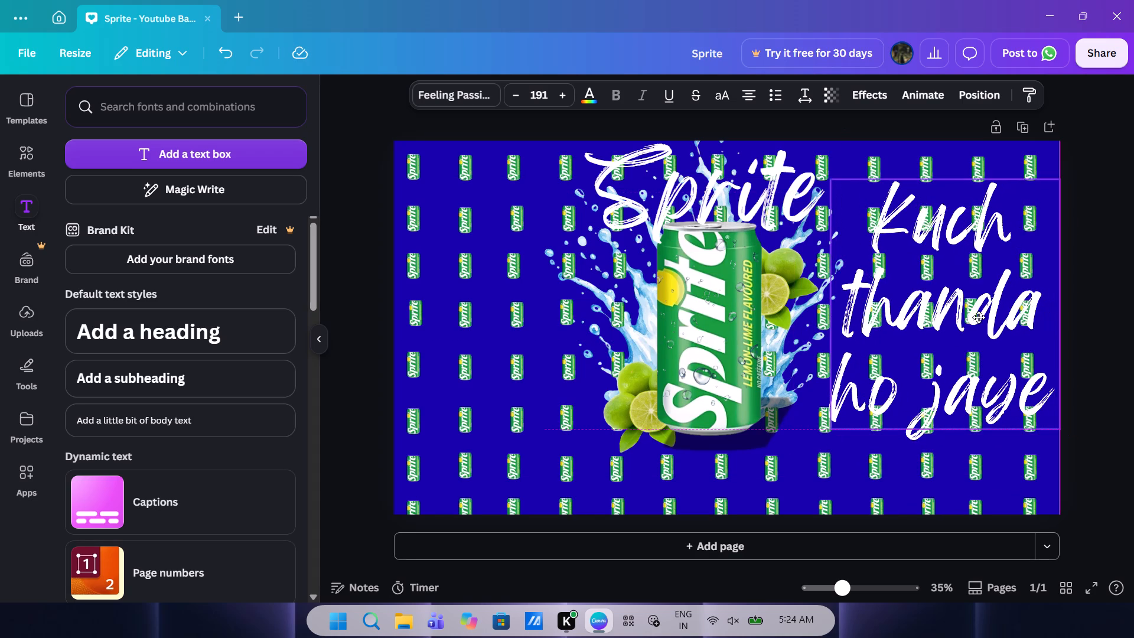
{"action": "left_click_drag", "start_coordinate": [979, 317], "coordinate": [978, 336]}
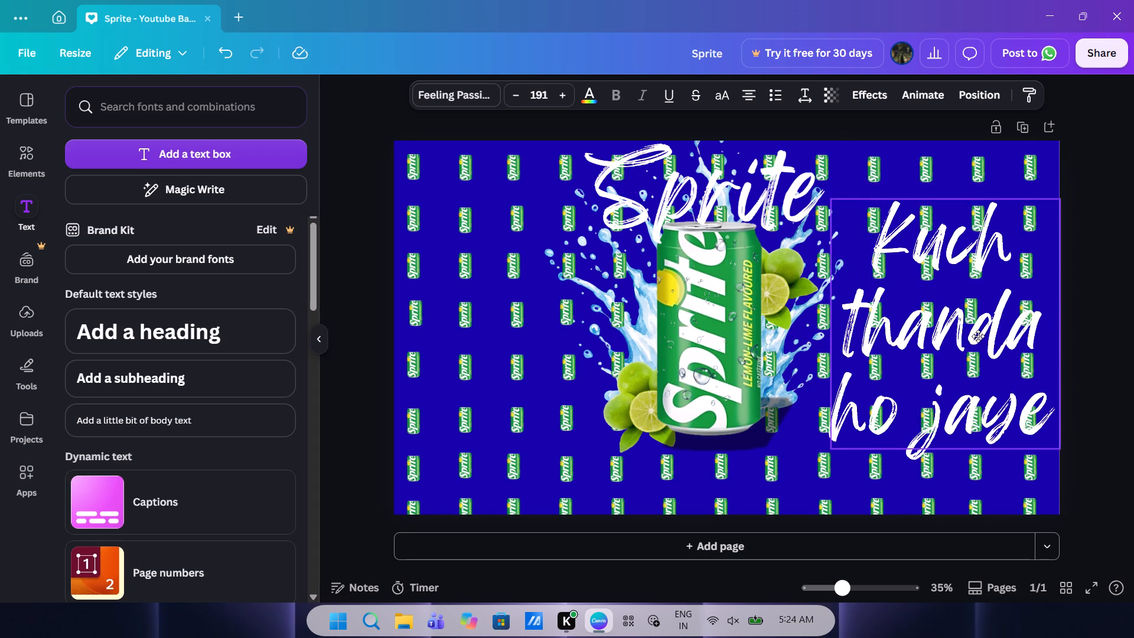
{"action": "left_click_drag", "start_coordinate": [978, 336], "coordinate": [979, 340]}
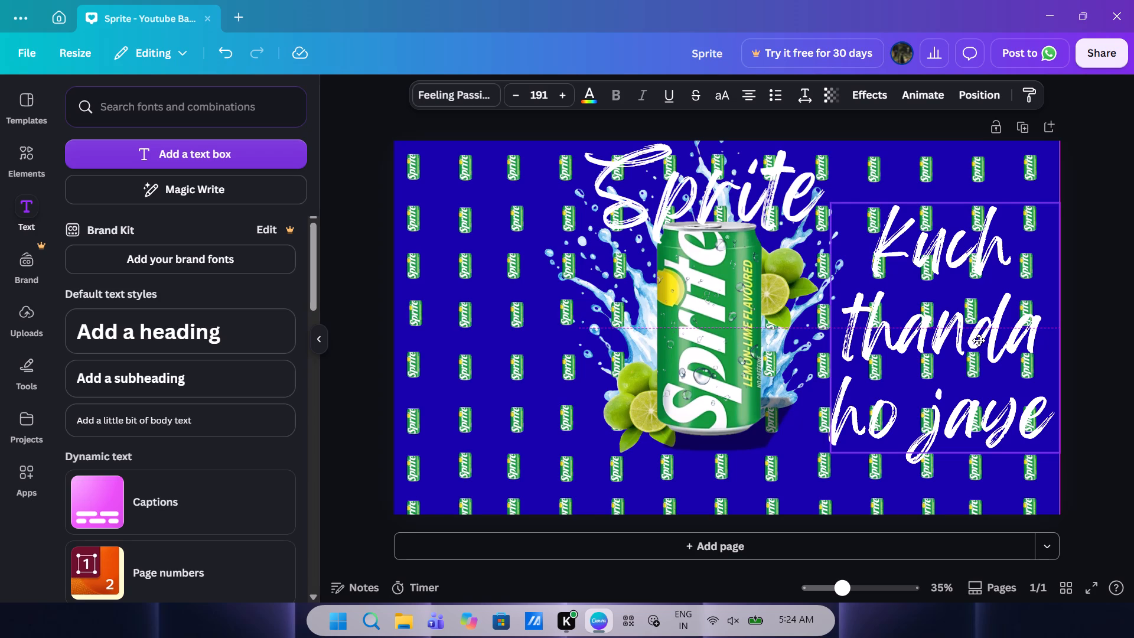
{"action": "left_click_drag", "start_coordinate": [979, 340], "coordinate": [978, 340]}
{"action": "left_click", "coordinate": [1115, 273]}
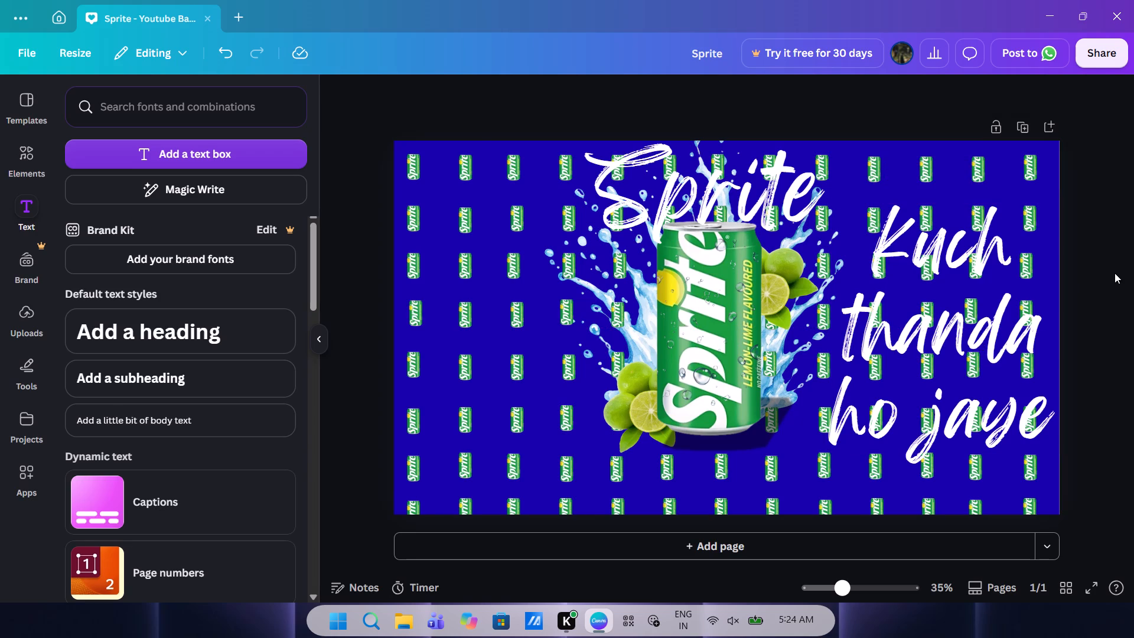
{"action": "left_click", "coordinate": [320, 347]}
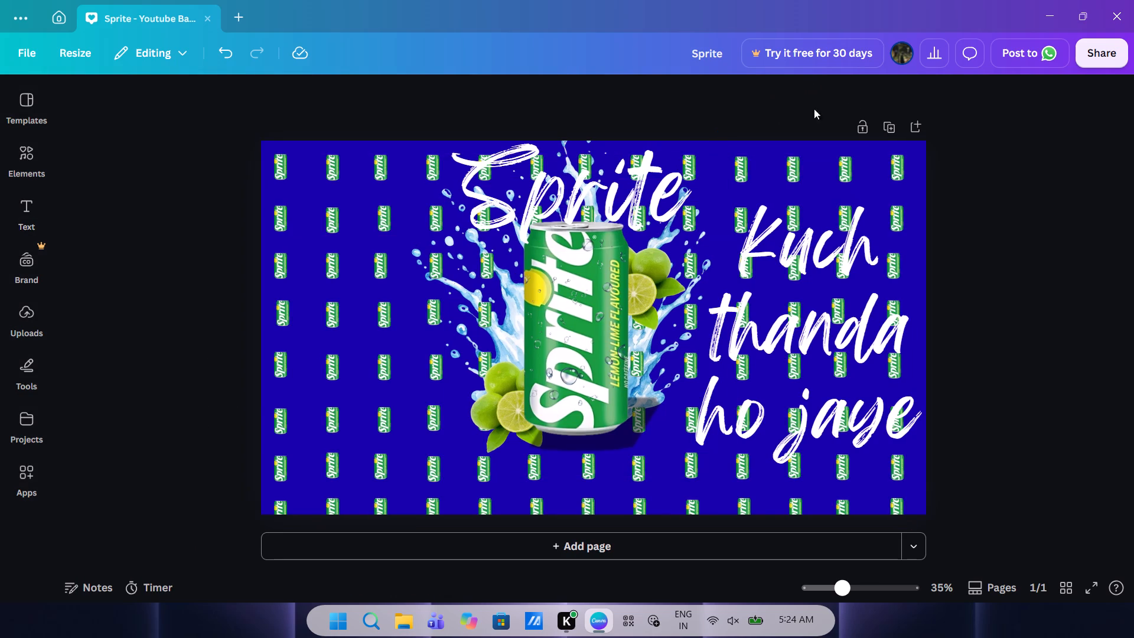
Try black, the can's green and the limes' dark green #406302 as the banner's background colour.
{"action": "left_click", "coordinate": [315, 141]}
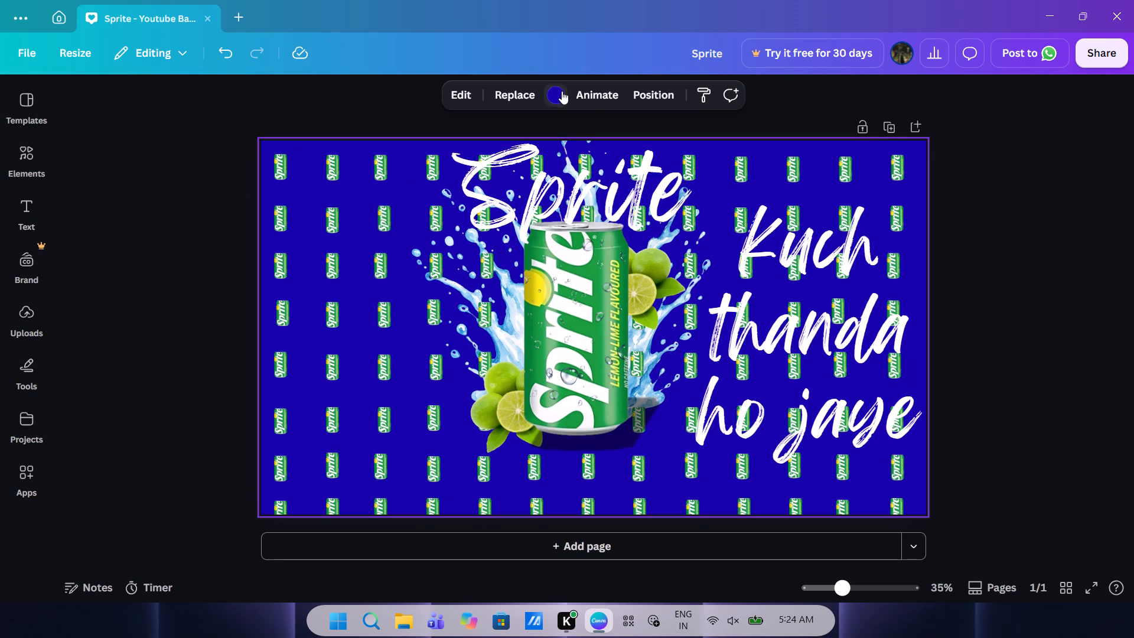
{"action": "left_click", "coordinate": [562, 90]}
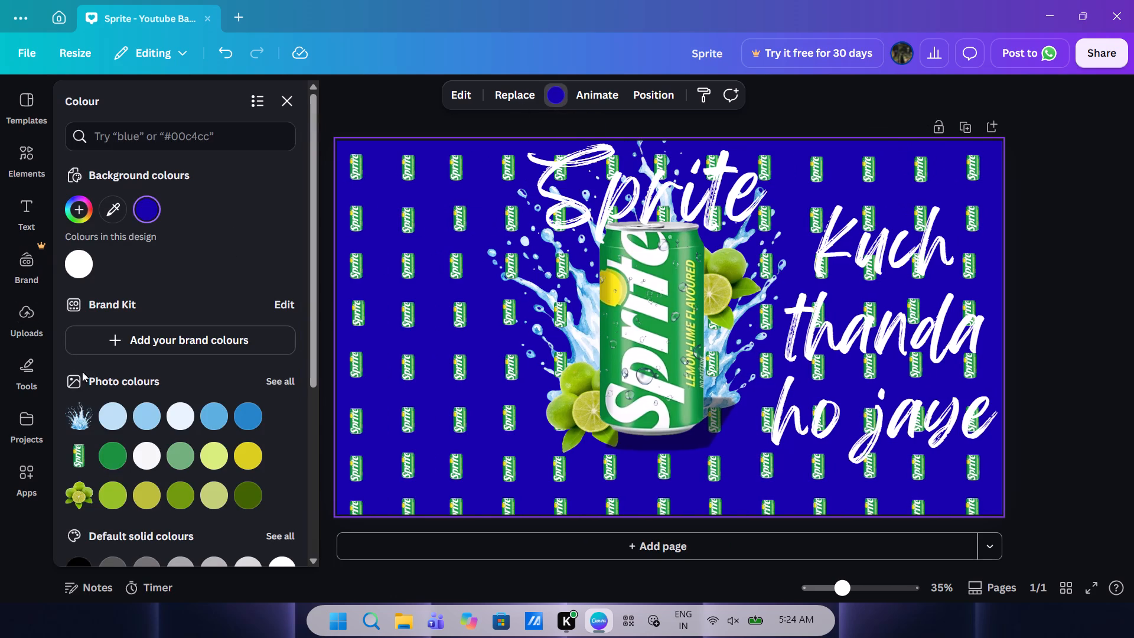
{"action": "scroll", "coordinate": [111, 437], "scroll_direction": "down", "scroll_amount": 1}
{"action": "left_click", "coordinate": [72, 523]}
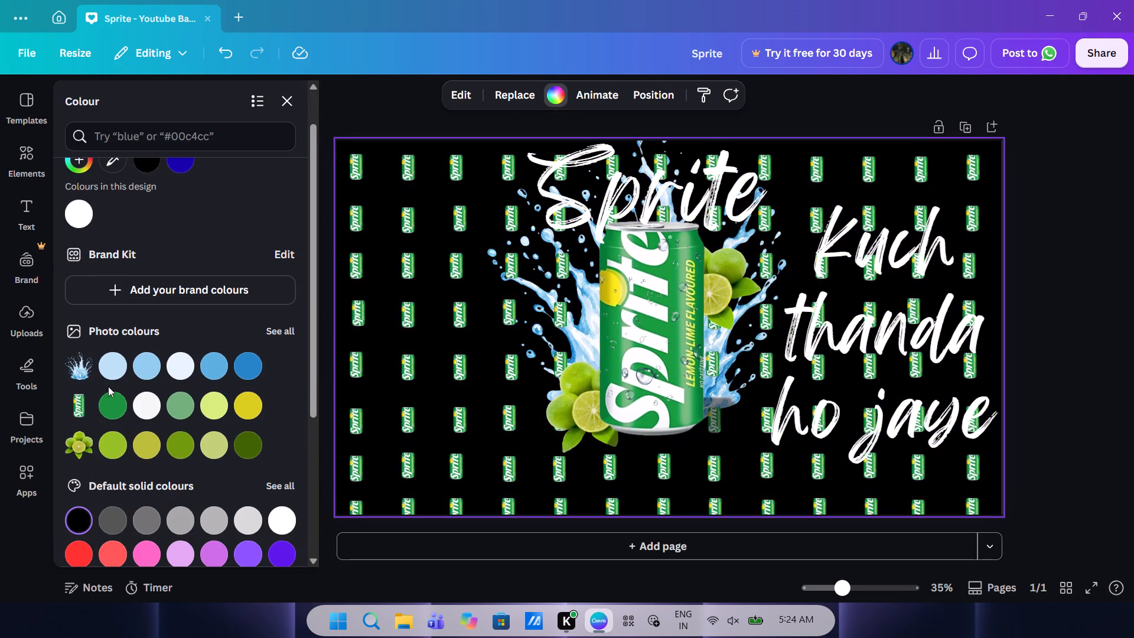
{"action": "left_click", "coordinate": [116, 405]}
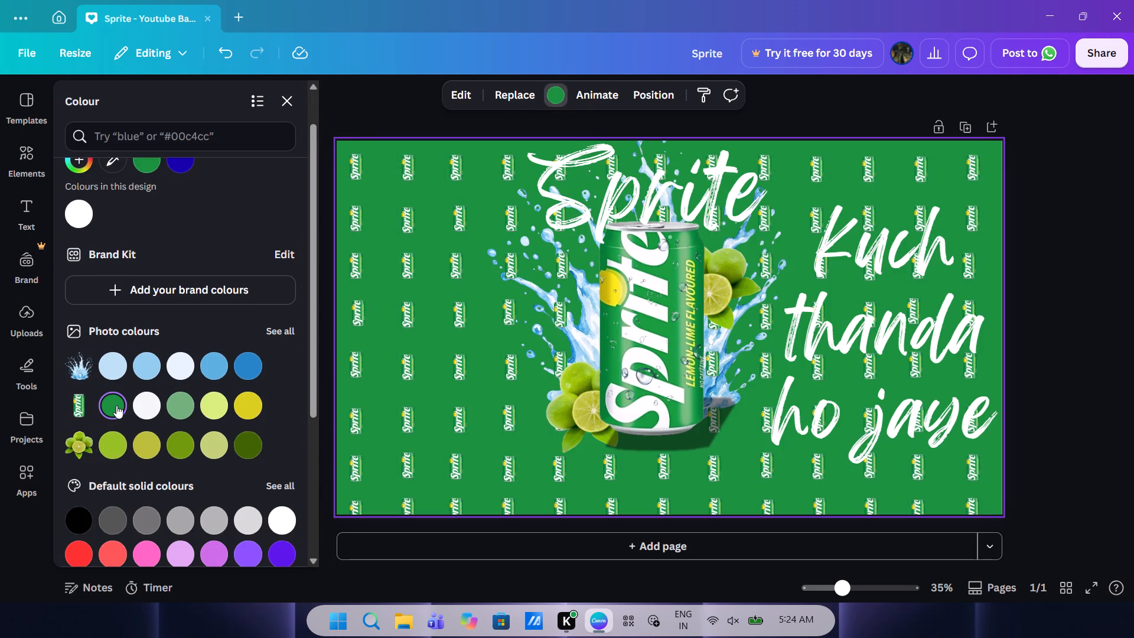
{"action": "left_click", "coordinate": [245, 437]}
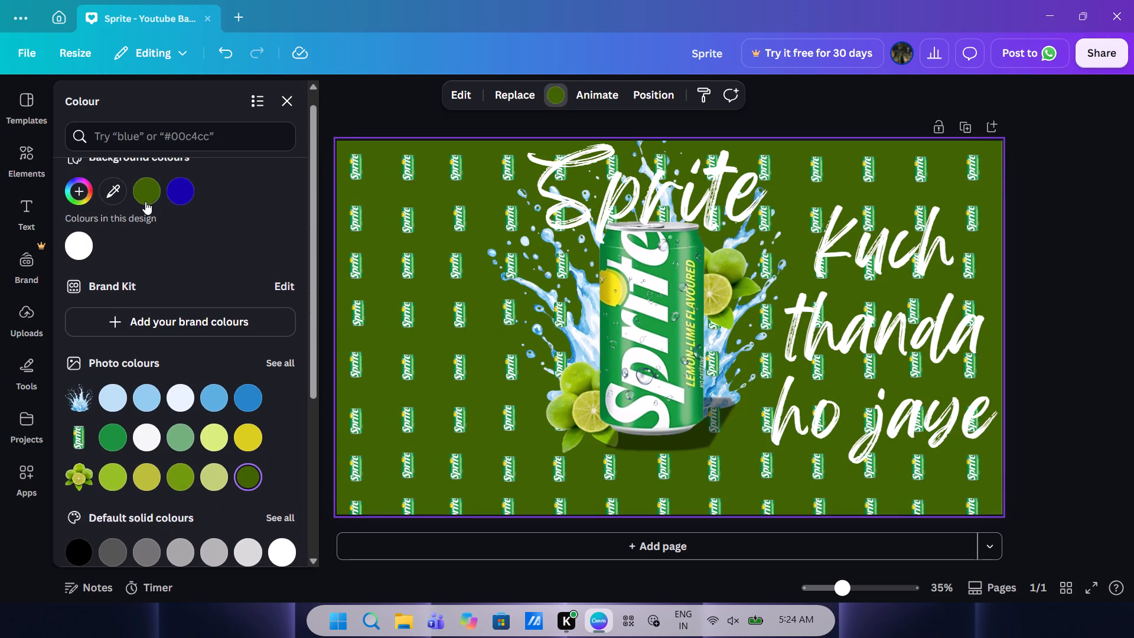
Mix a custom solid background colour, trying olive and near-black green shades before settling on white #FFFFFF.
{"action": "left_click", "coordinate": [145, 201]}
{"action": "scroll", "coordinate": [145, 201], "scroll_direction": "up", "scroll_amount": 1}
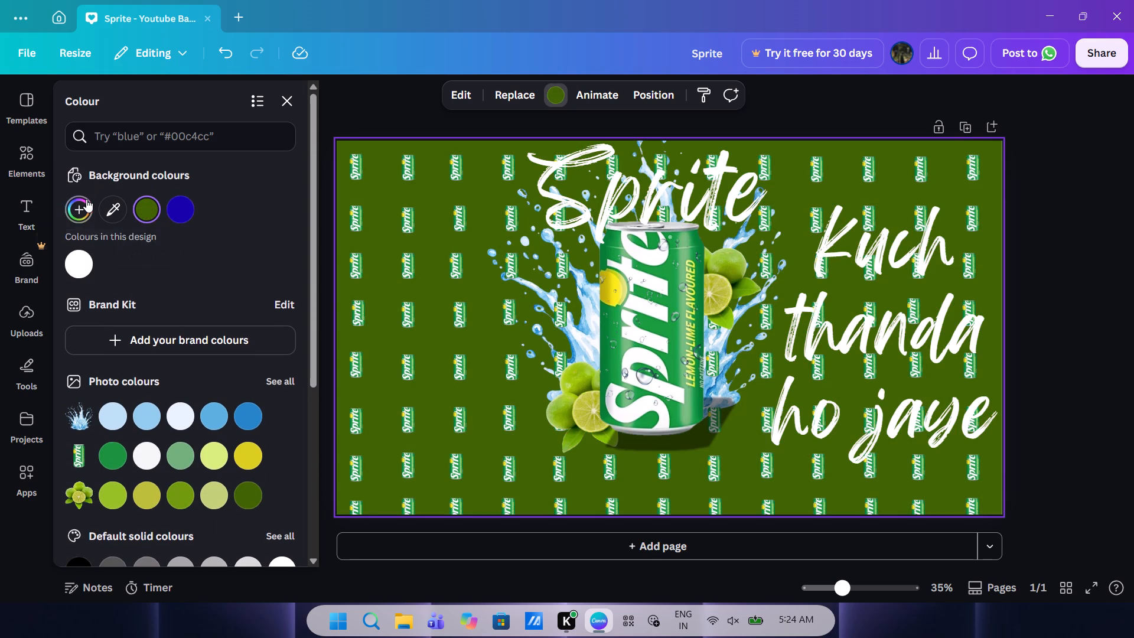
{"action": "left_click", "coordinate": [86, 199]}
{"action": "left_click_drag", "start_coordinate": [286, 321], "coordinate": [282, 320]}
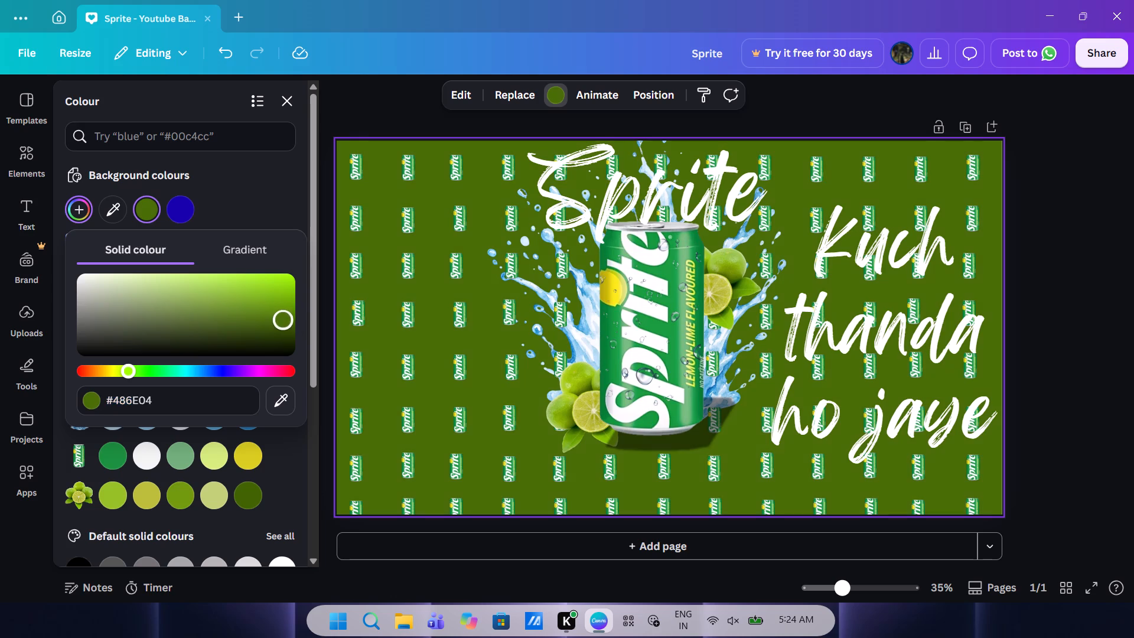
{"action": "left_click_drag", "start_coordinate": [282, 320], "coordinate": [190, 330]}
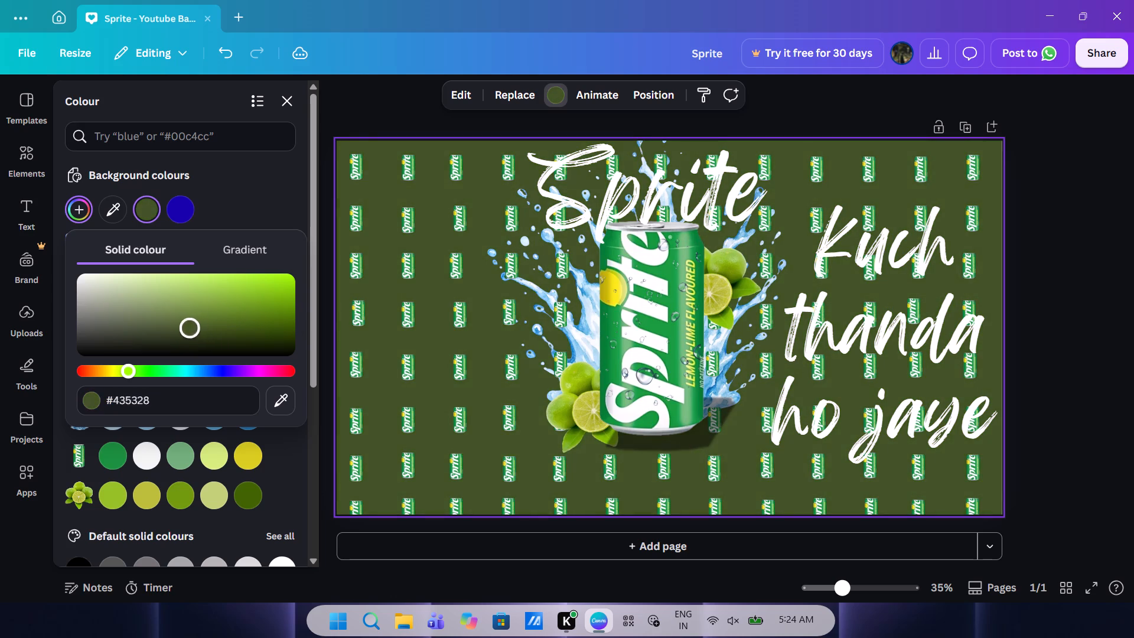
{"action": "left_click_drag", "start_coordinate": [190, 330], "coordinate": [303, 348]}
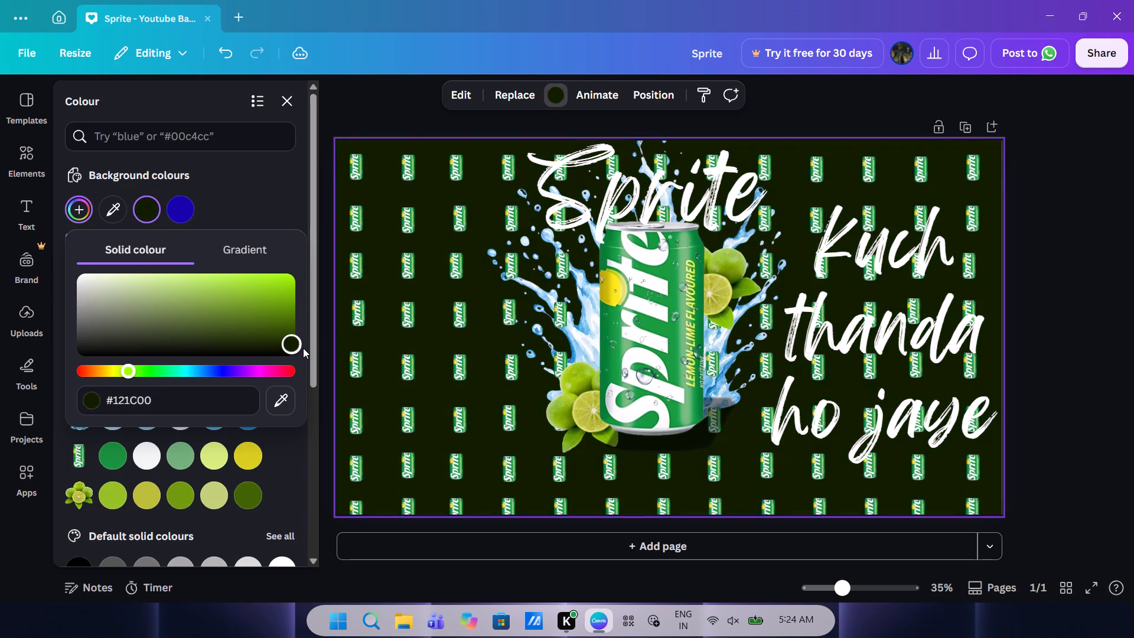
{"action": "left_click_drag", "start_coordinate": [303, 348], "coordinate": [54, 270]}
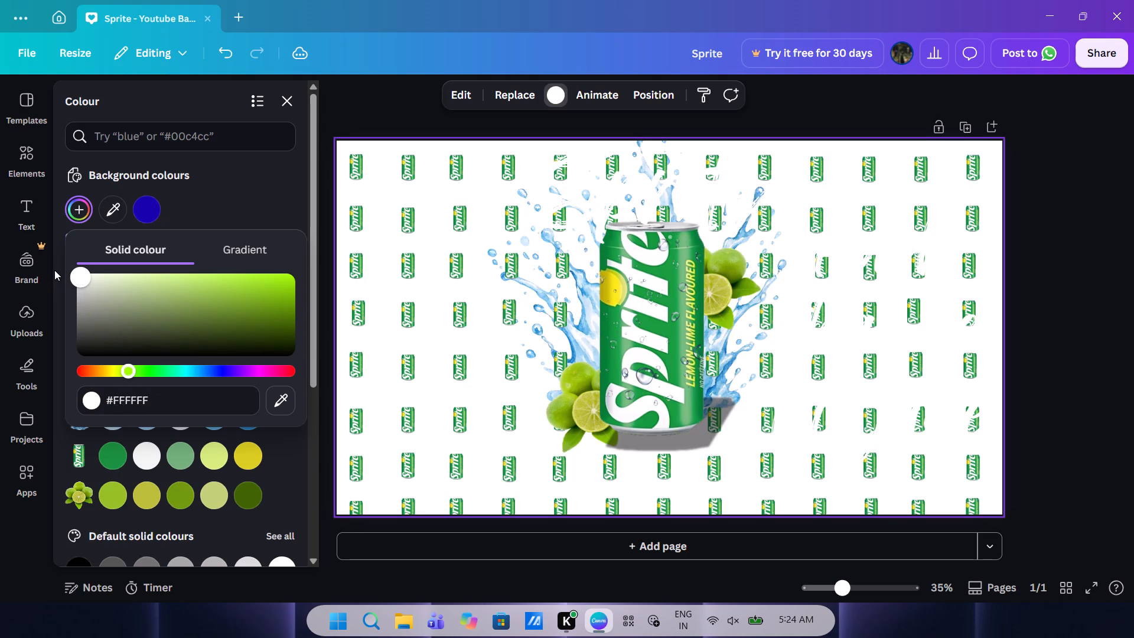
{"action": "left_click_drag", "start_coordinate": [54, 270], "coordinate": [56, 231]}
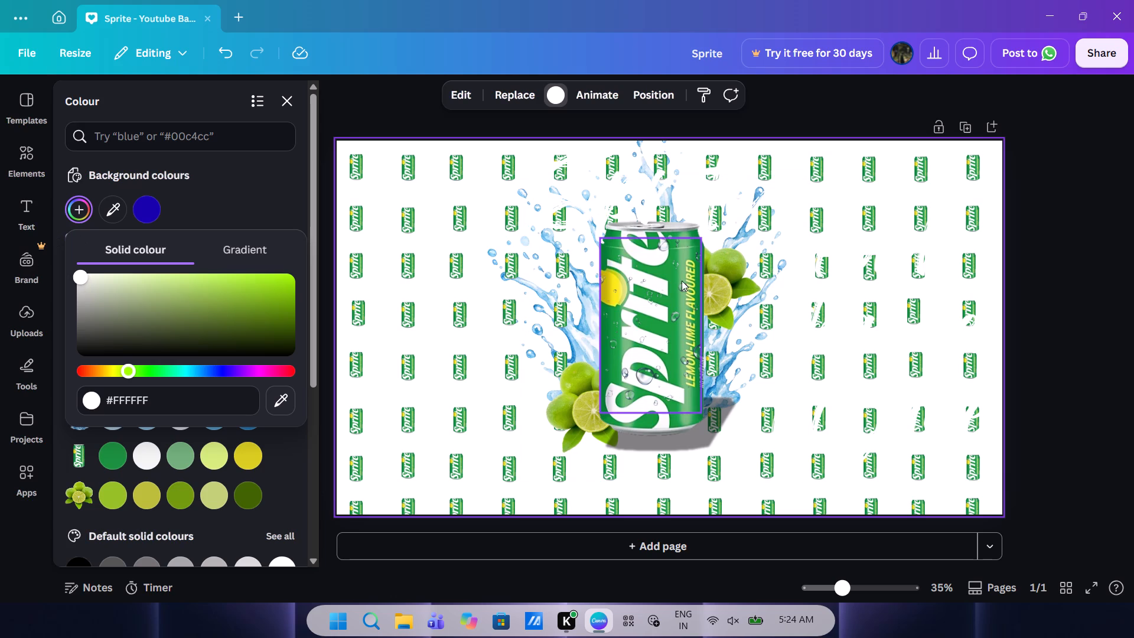
Recolour the "Sprite" title above the can black.
{"action": "left_click", "coordinate": [633, 190]}
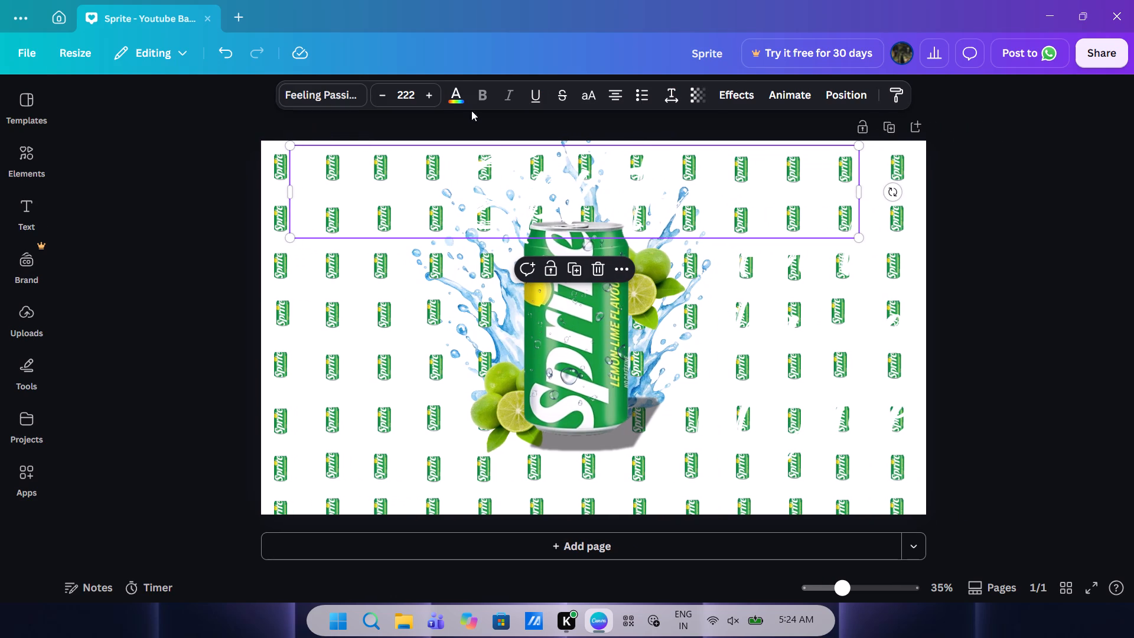
{"action": "left_click", "coordinate": [450, 89]}
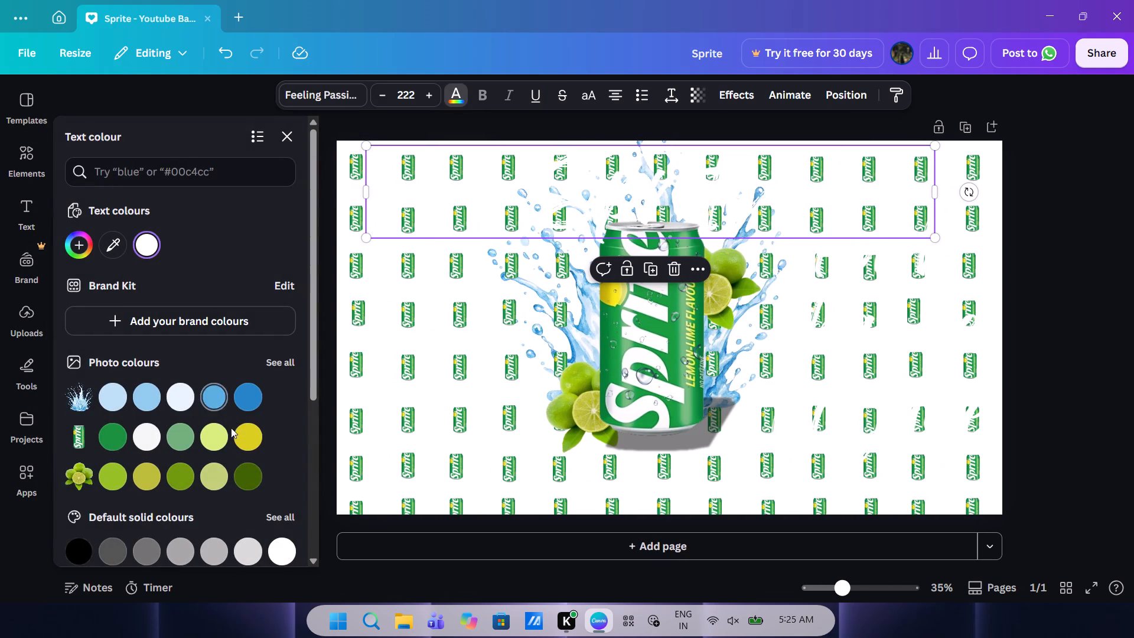
{"action": "scroll", "coordinate": [141, 398], "scroll_direction": "down", "scroll_amount": 2}
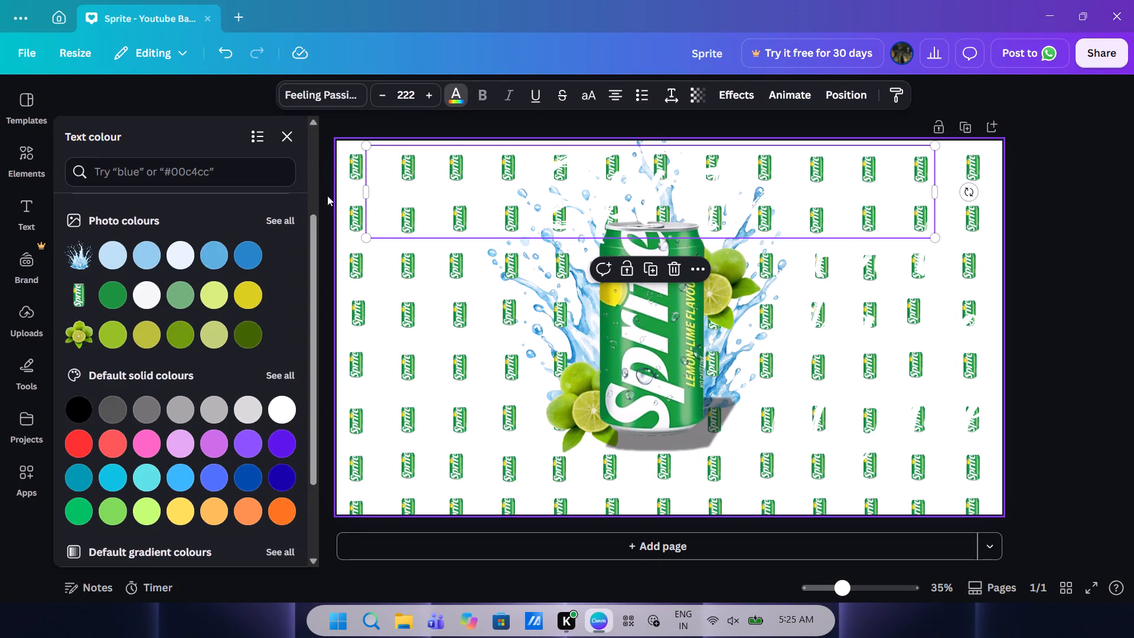
{"action": "left_click", "coordinate": [67, 408]}
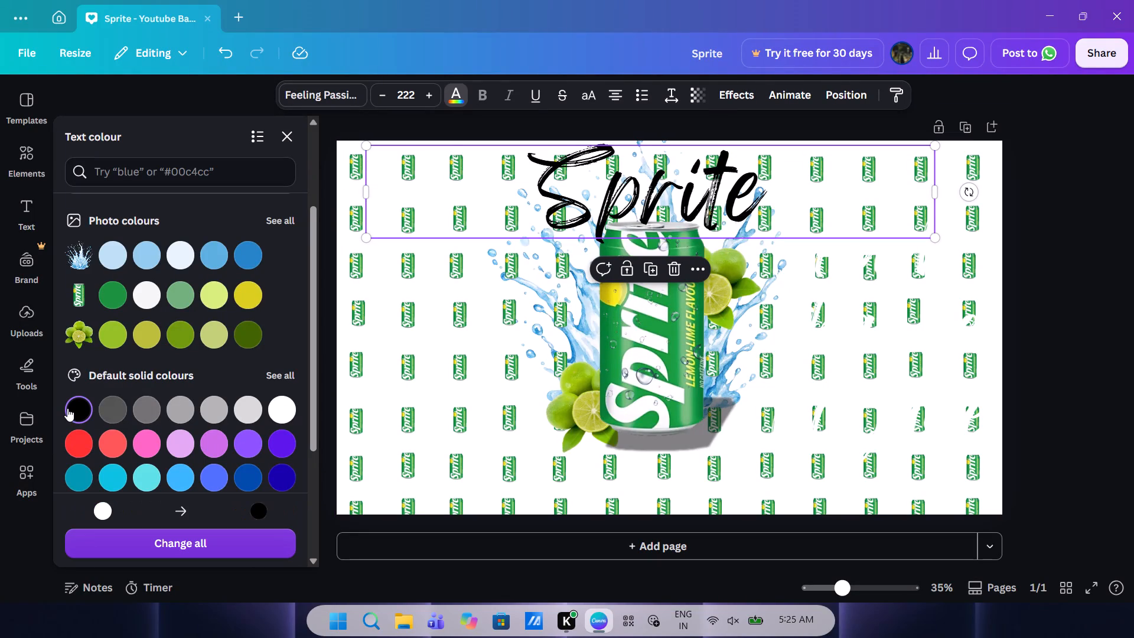
Recolour the "Kuch thanda ho jaye" slogan, trying grey, green, off-white, blue and orange #ff751f before settling on black.
{"action": "left_click", "coordinate": [913, 334]}
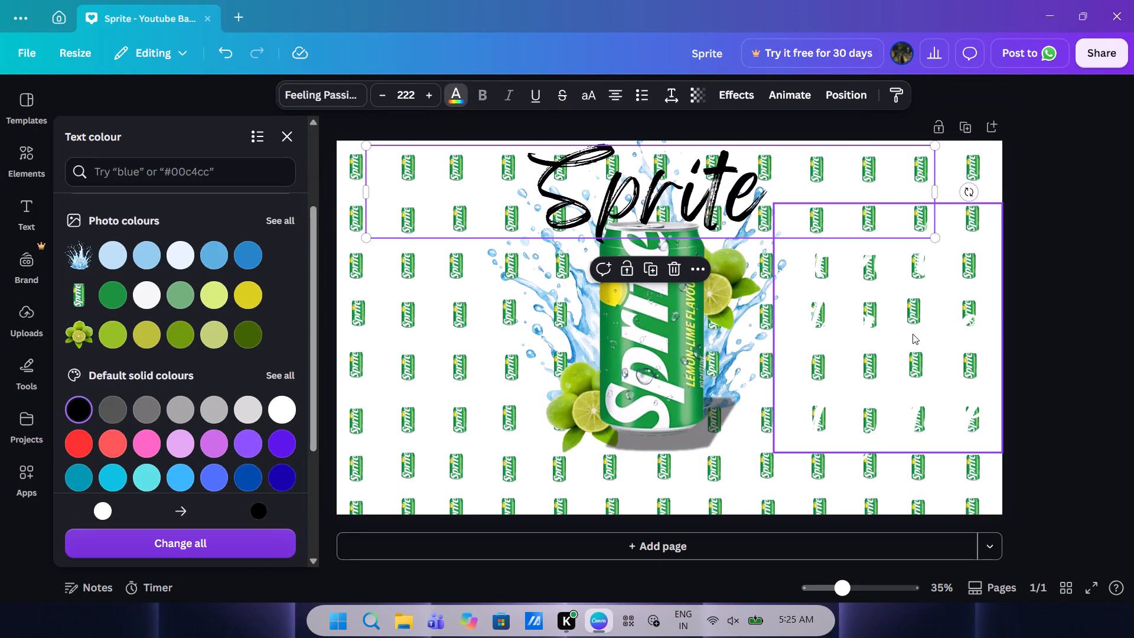
{"action": "left_click", "coordinate": [119, 411]}
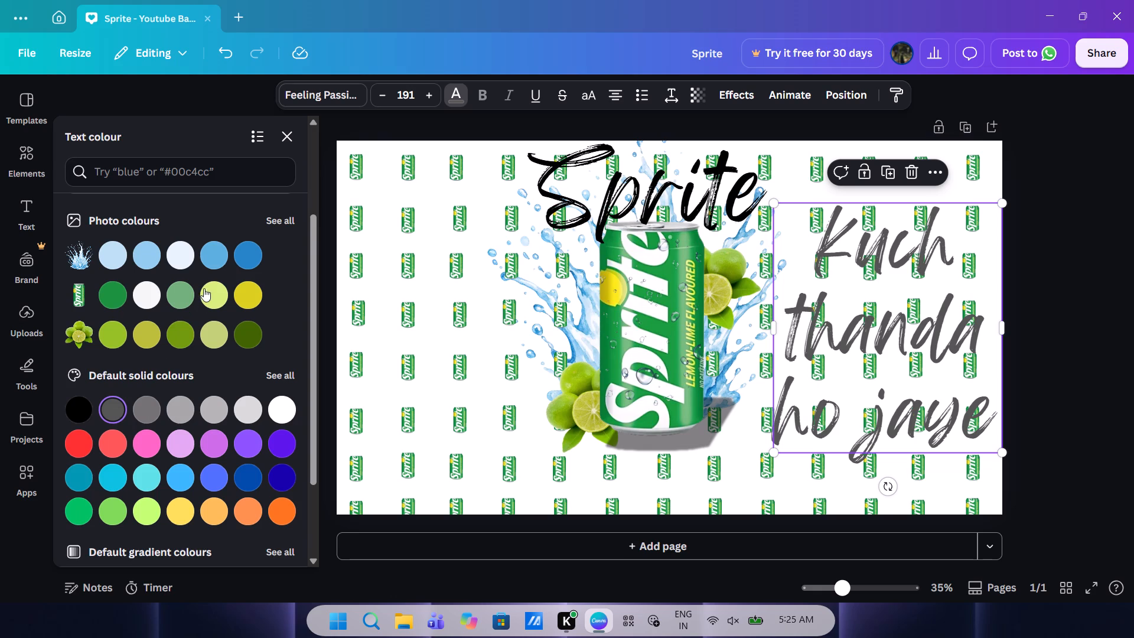
{"action": "left_click", "coordinate": [107, 290]}
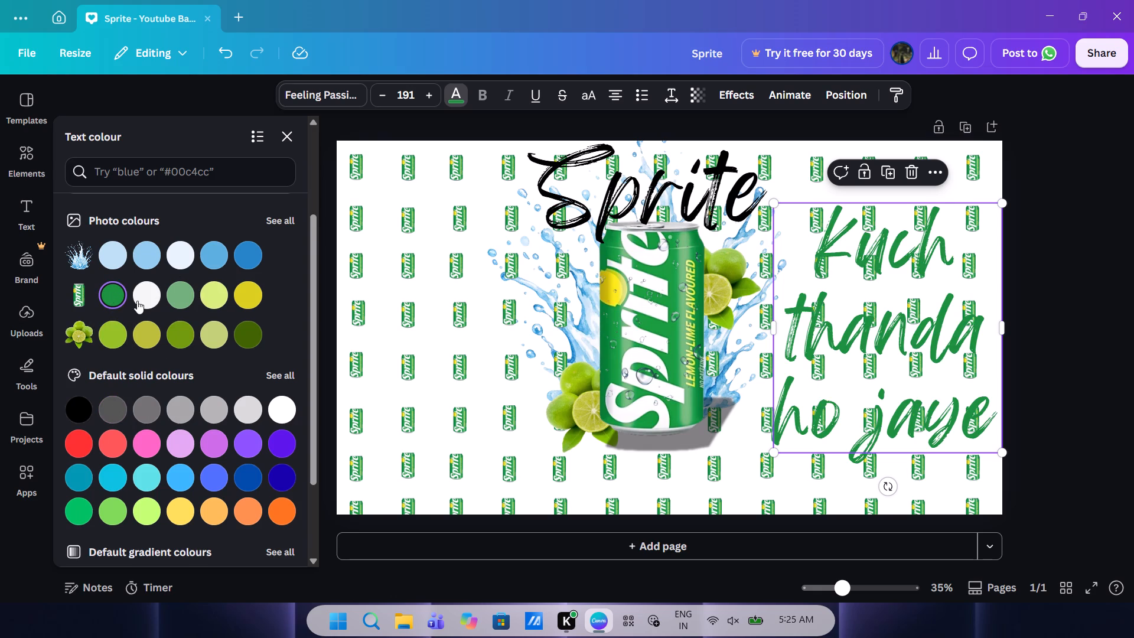
{"action": "left_click", "coordinate": [157, 291]}
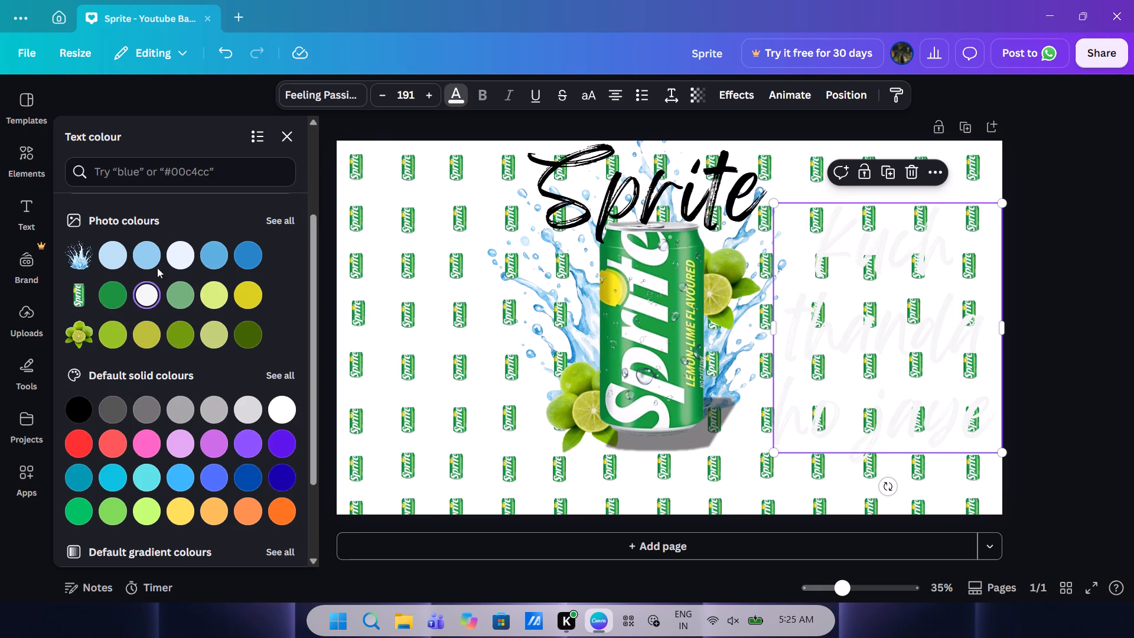
{"action": "left_click", "coordinate": [152, 245]}
{"action": "left_click", "coordinate": [209, 252]}
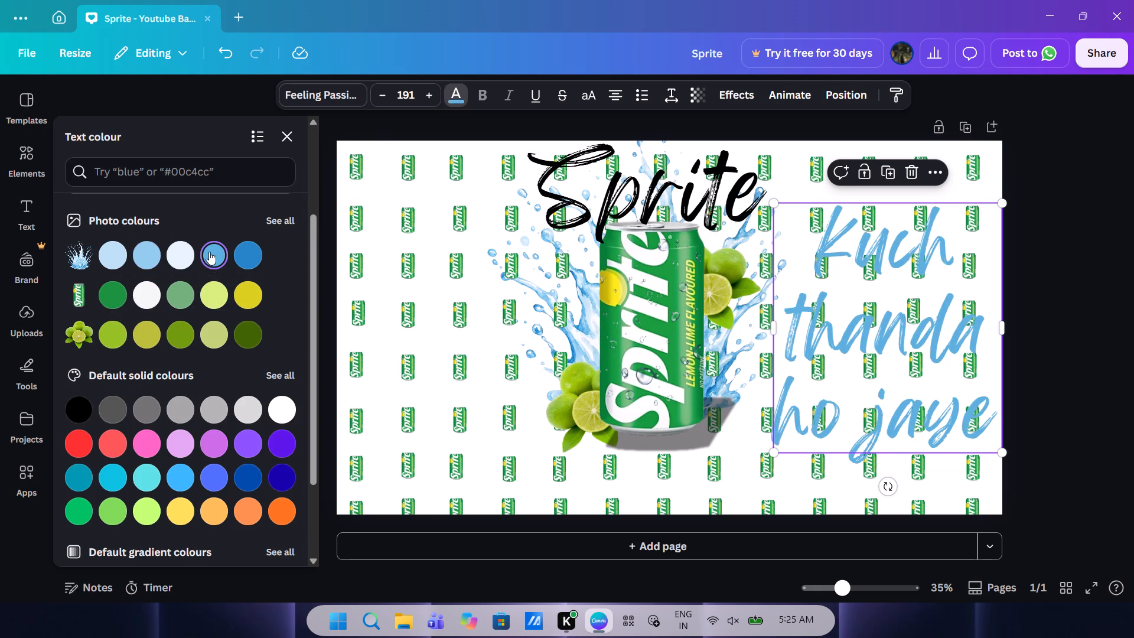
{"action": "scroll", "coordinate": [193, 424], "scroll_direction": "down", "scroll_amount": 2}
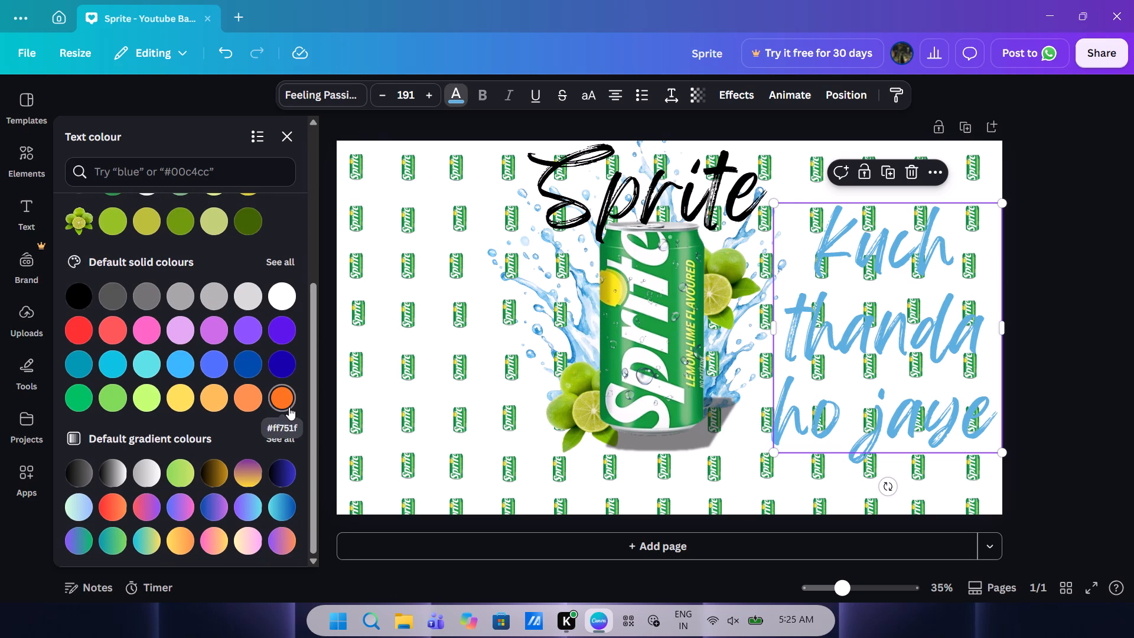
{"action": "left_click", "coordinate": [289, 407]}
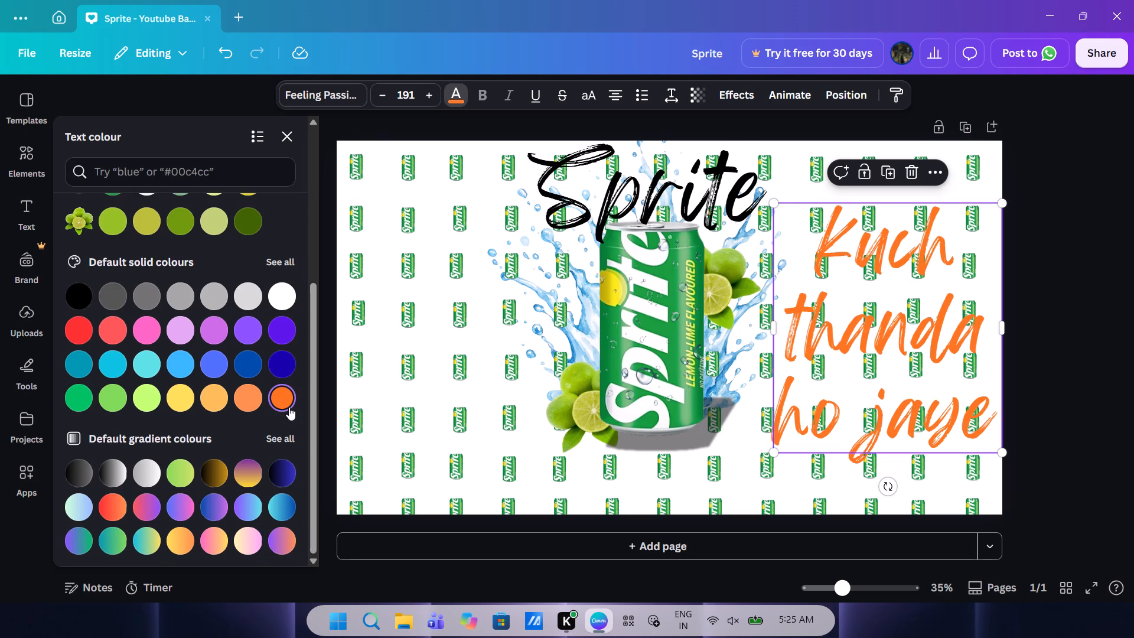
{"action": "left_click", "coordinate": [80, 283]}
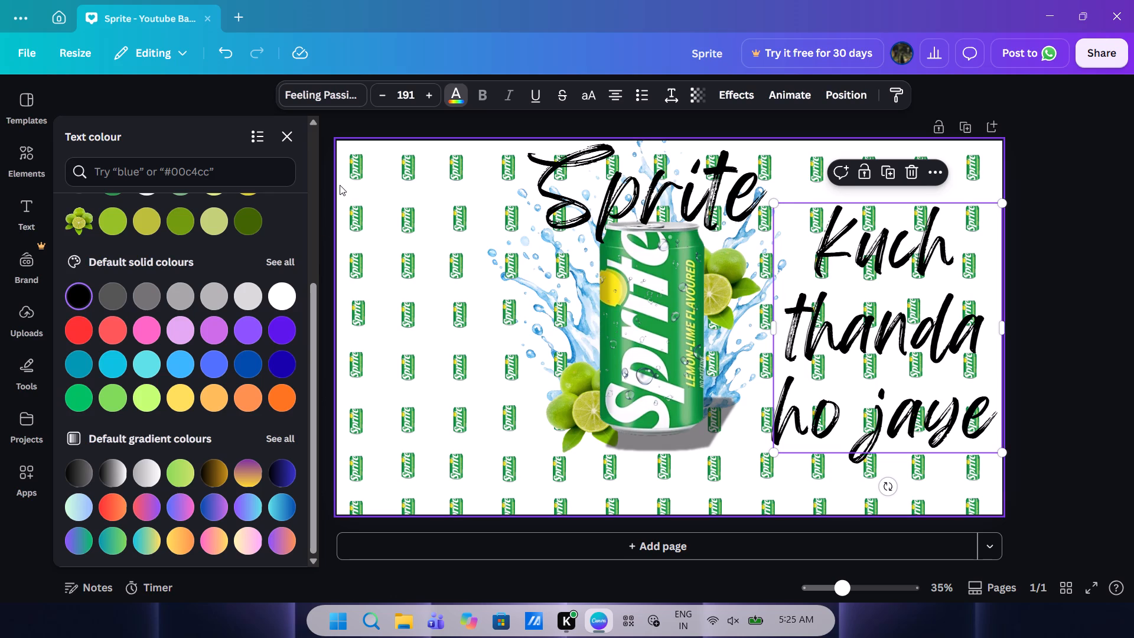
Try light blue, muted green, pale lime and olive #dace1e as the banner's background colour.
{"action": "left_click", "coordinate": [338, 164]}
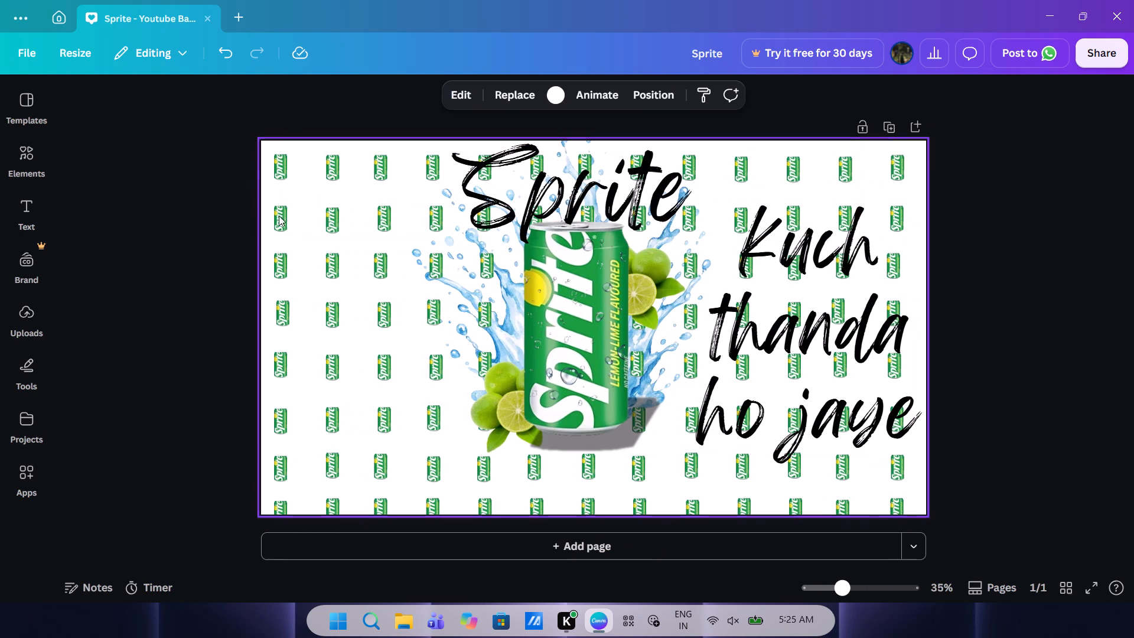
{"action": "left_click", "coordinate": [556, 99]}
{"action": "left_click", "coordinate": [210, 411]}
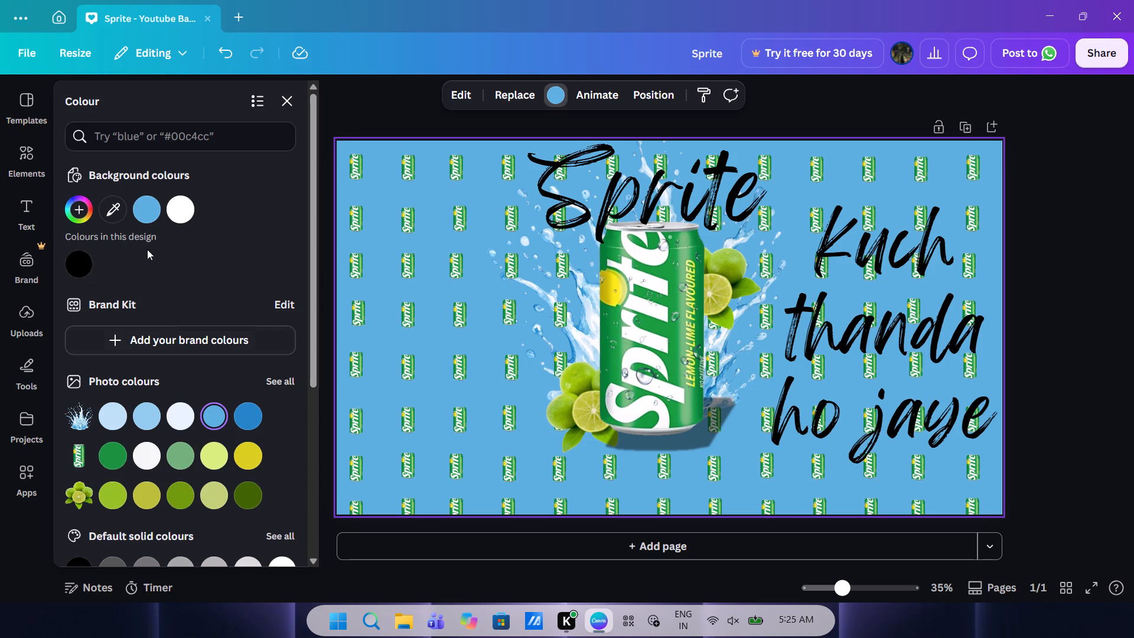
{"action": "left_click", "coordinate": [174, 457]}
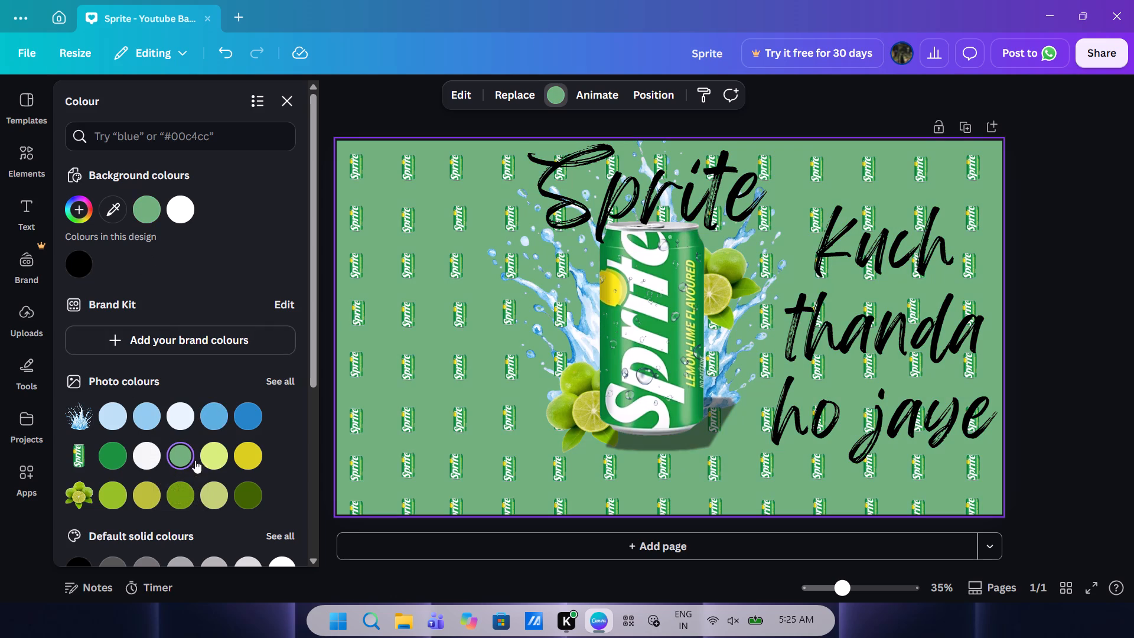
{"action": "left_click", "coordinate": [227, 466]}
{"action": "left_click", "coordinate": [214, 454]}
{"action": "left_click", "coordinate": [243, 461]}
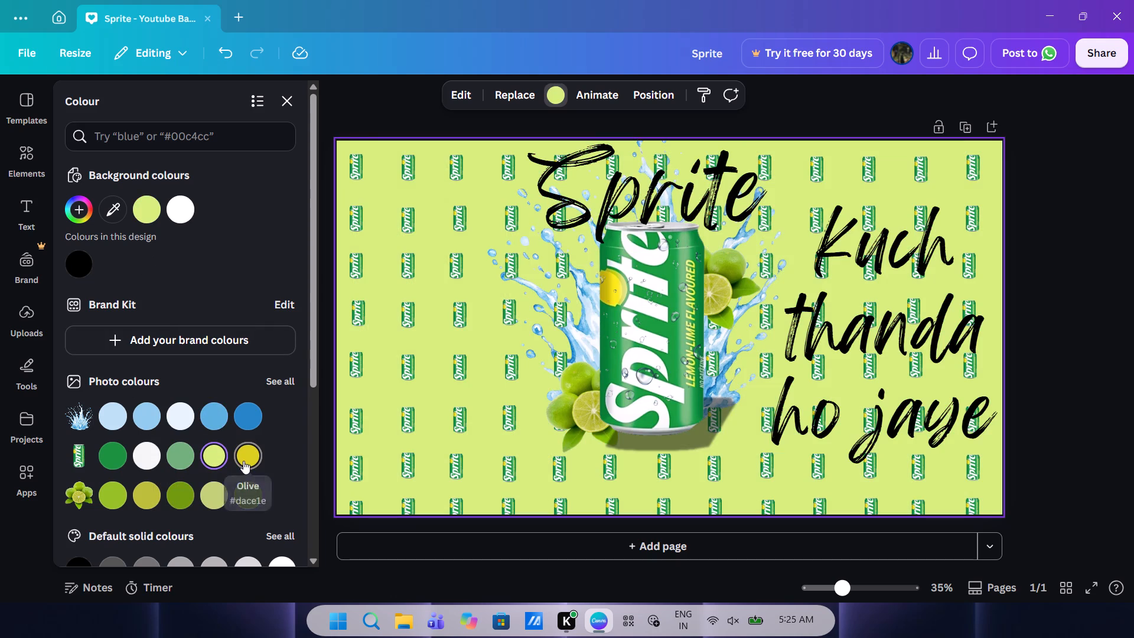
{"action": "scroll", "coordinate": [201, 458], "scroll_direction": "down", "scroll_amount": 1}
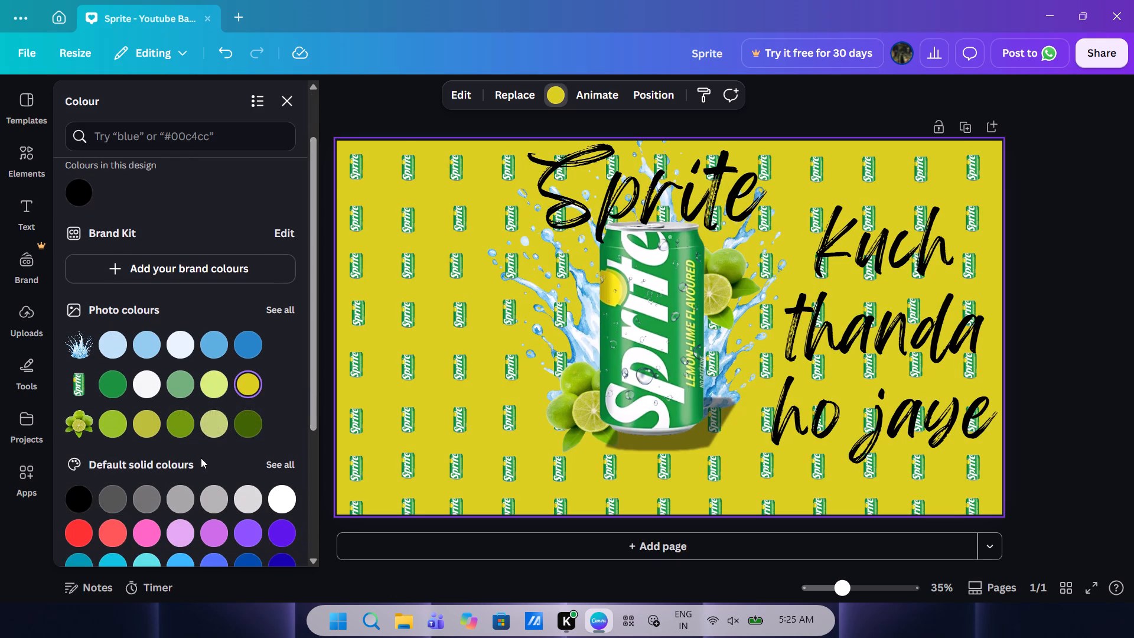
Recolour the "Sprite" title above the can white #ffffff.
{"action": "left_click", "coordinate": [653, 210]}
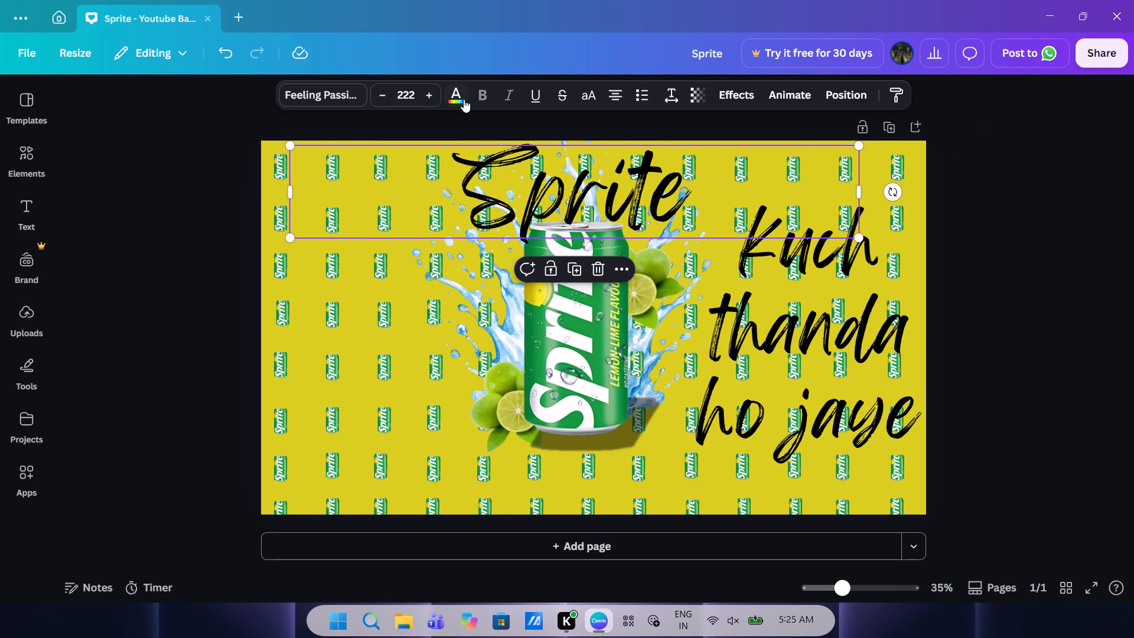
{"action": "left_click", "coordinate": [459, 99]}
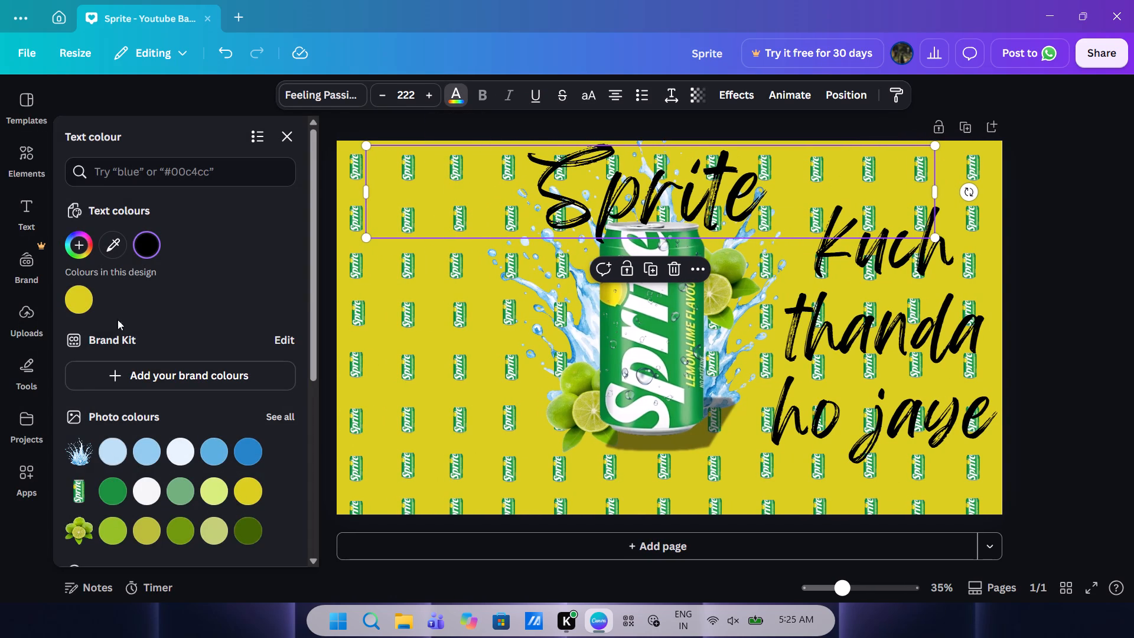
{"action": "scroll", "coordinate": [168, 518], "scroll_direction": "down", "scroll_amount": 1}
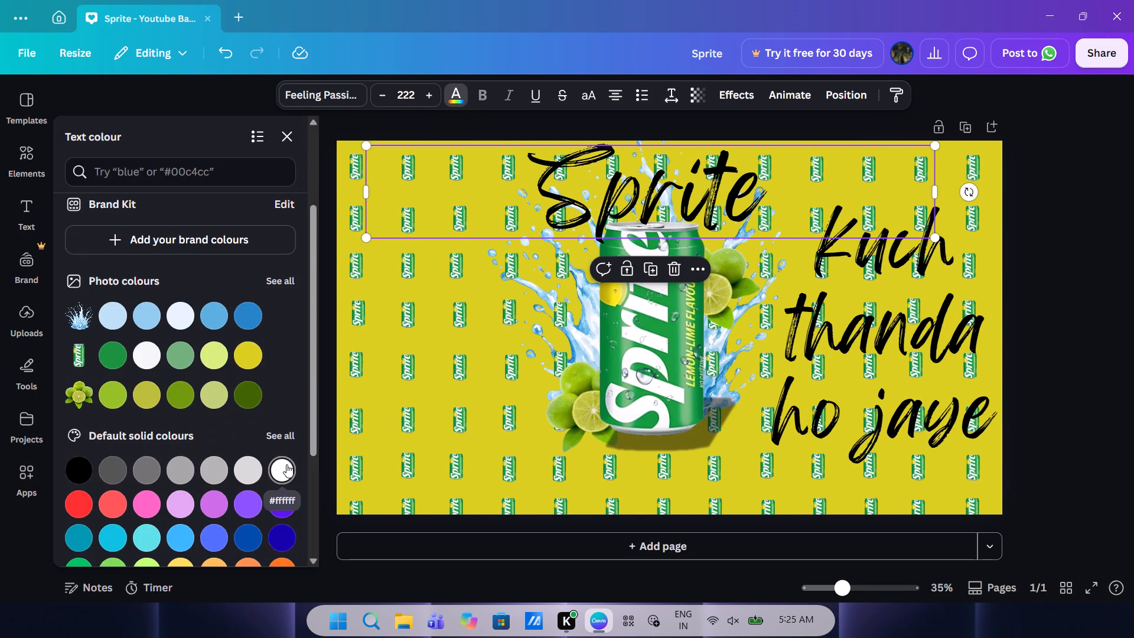
{"action": "left_click", "coordinate": [286, 464]}
Recolour the "Kuch thanda ho jaye" slogan white to match the title.
{"action": "left_click", "coordinate": [866, 351]}
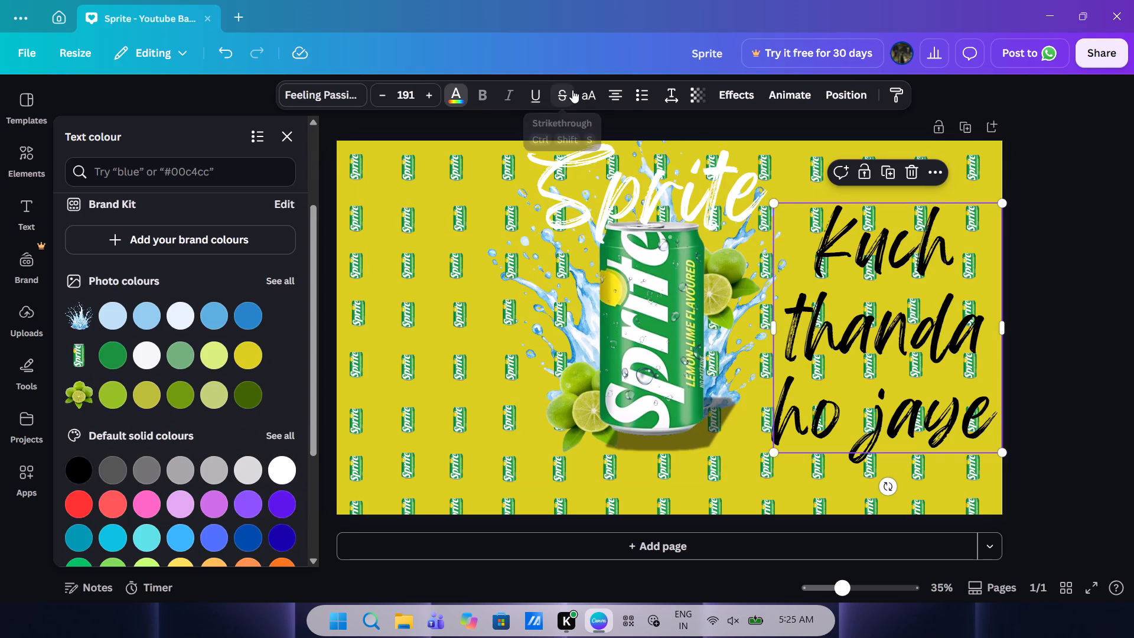
{"action": "left_click", "coordinate": [455, 101]}
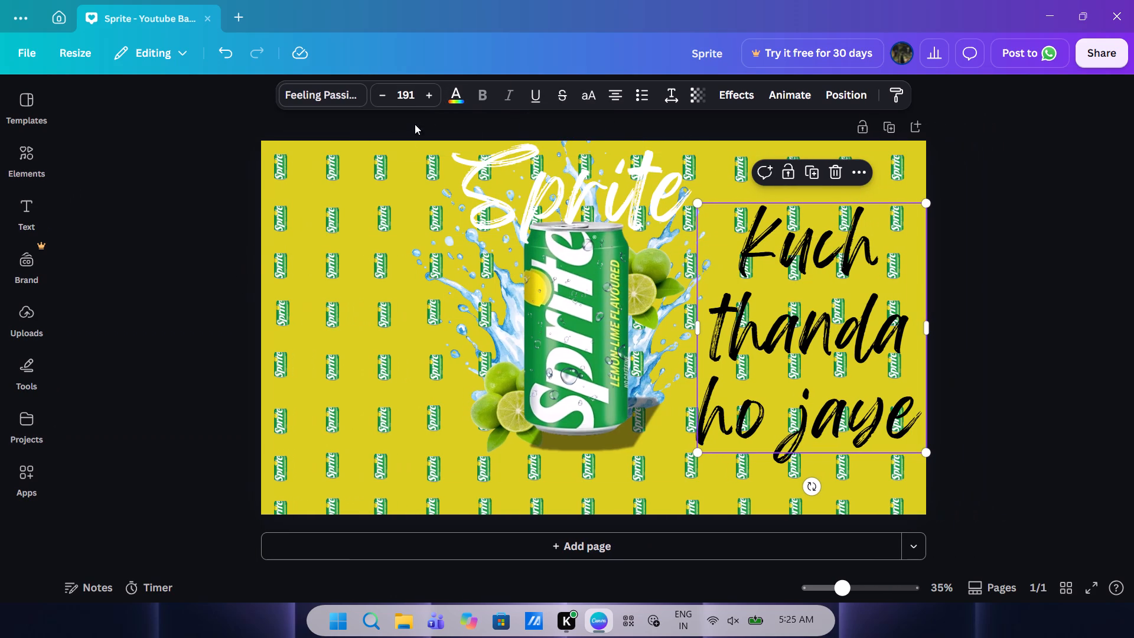
{"action": "left_click", "coordinate": [461, 100]}
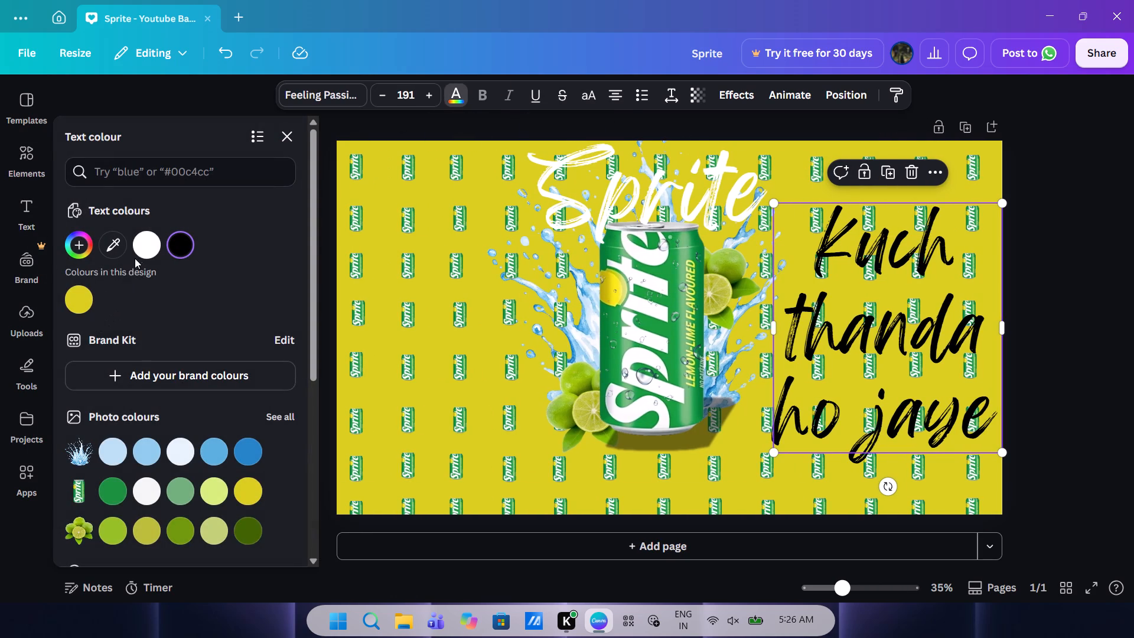
{"action": "left_click", "coordinate": [149, 249]}
Change the banner's background colour, trying white before choosing the default deep blue #1800AD.
{"action": "left_click", "coordinate": [348, 229]}
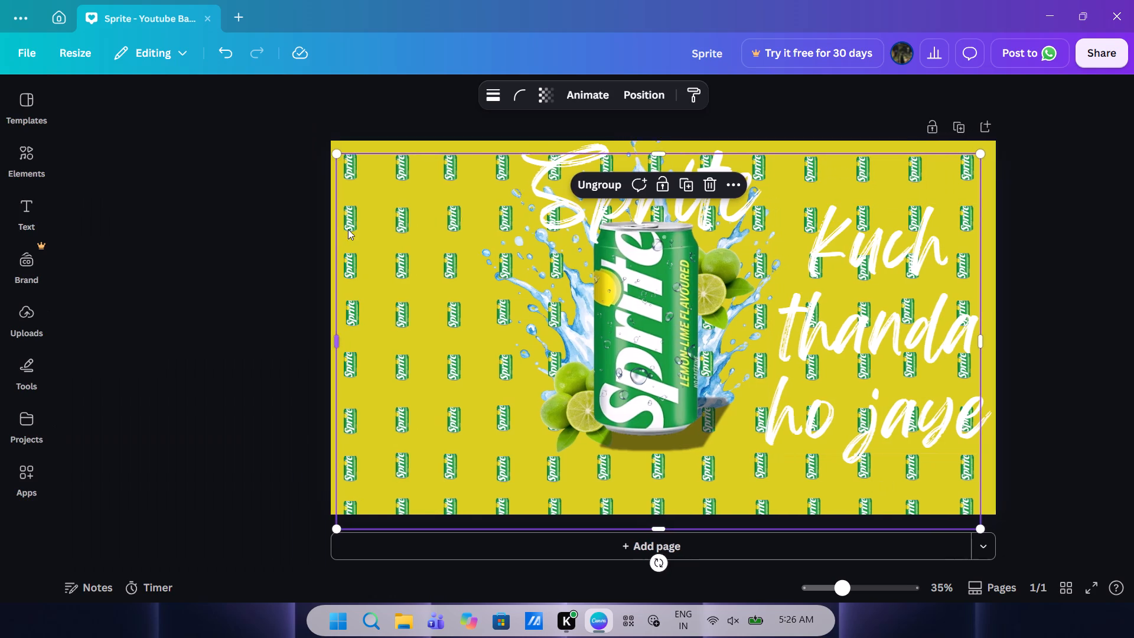
{"action": "left_click", "coordinate": [273, 144]}
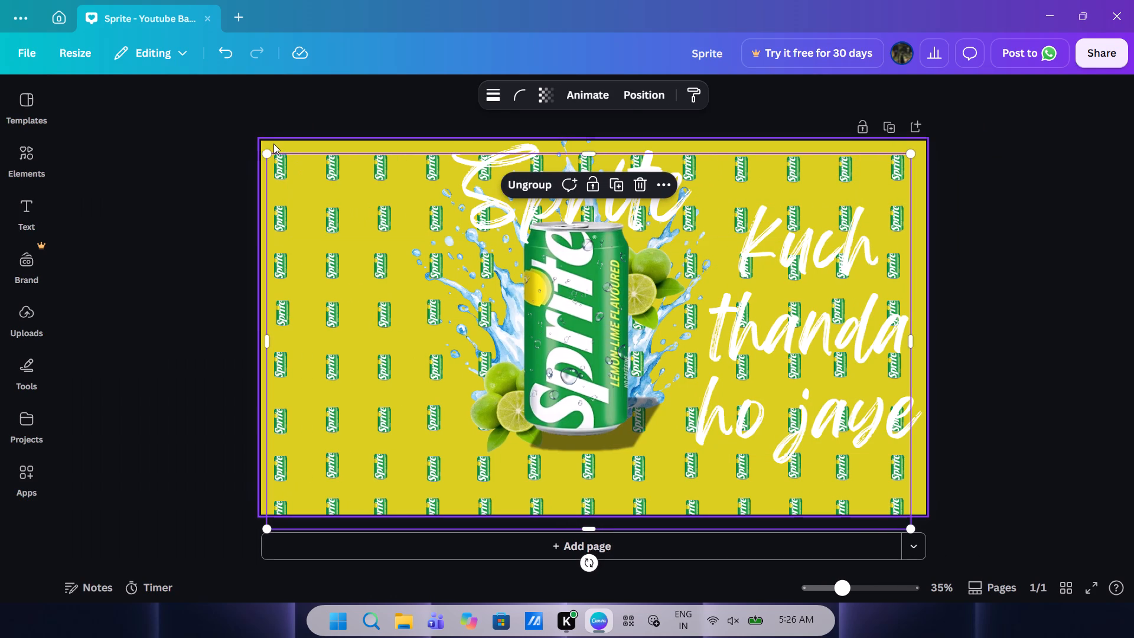
{"action": "left_click", "coordinate": [554, 92]}
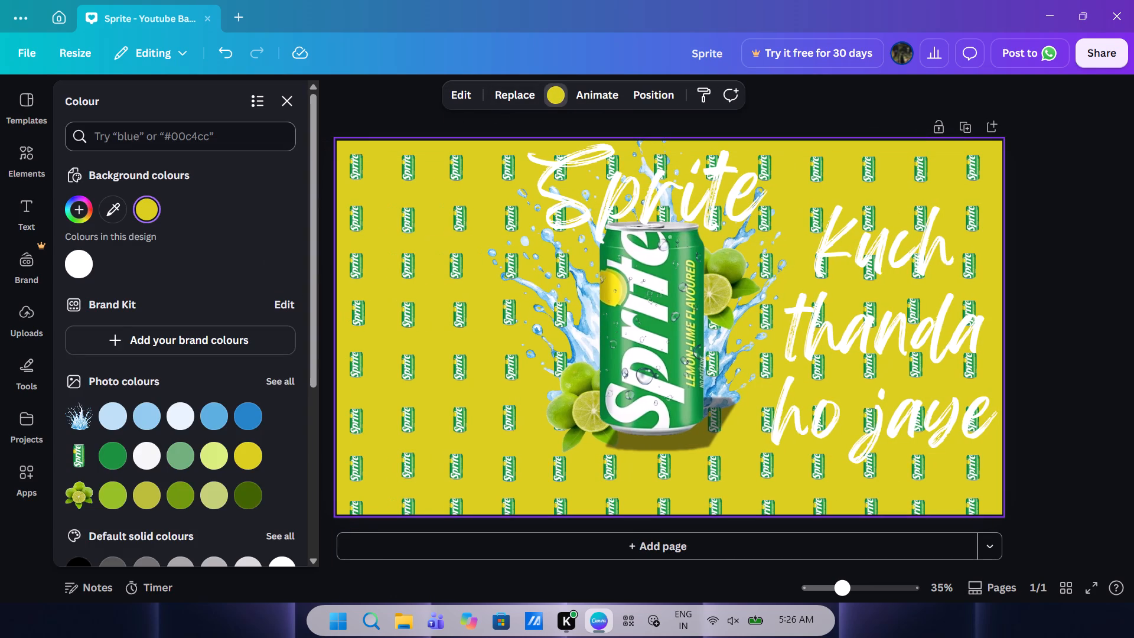
{"action": "left_click", "coordinate": [76, 258]}
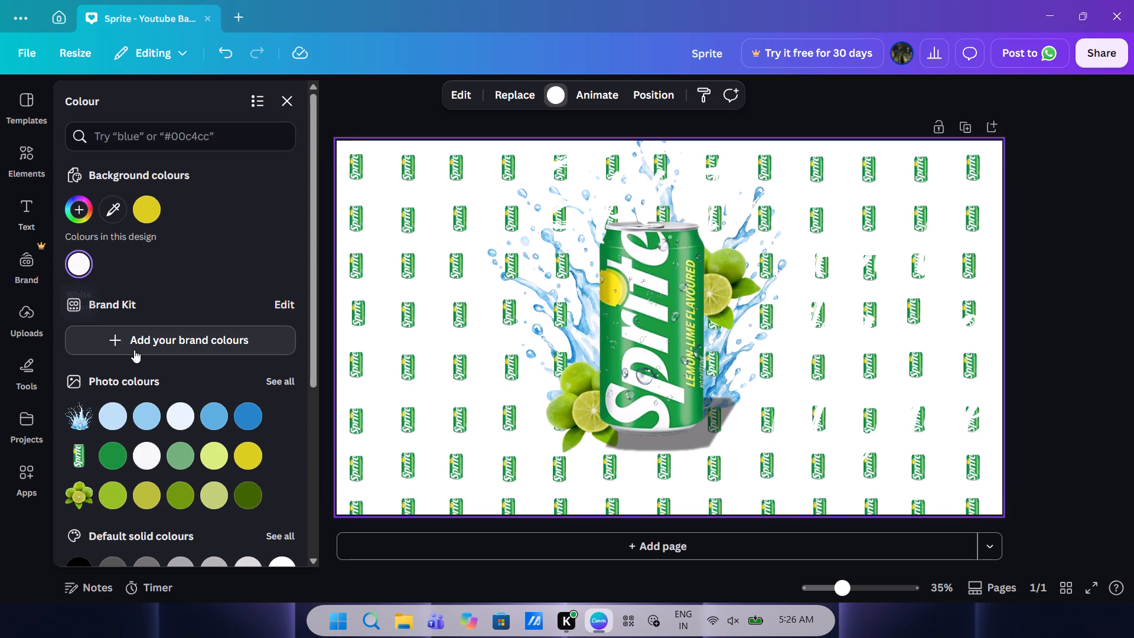
{"action": "scroll", "coordinate": [181, 460], "scroll_direction": "down", "scroll_amount": 2}
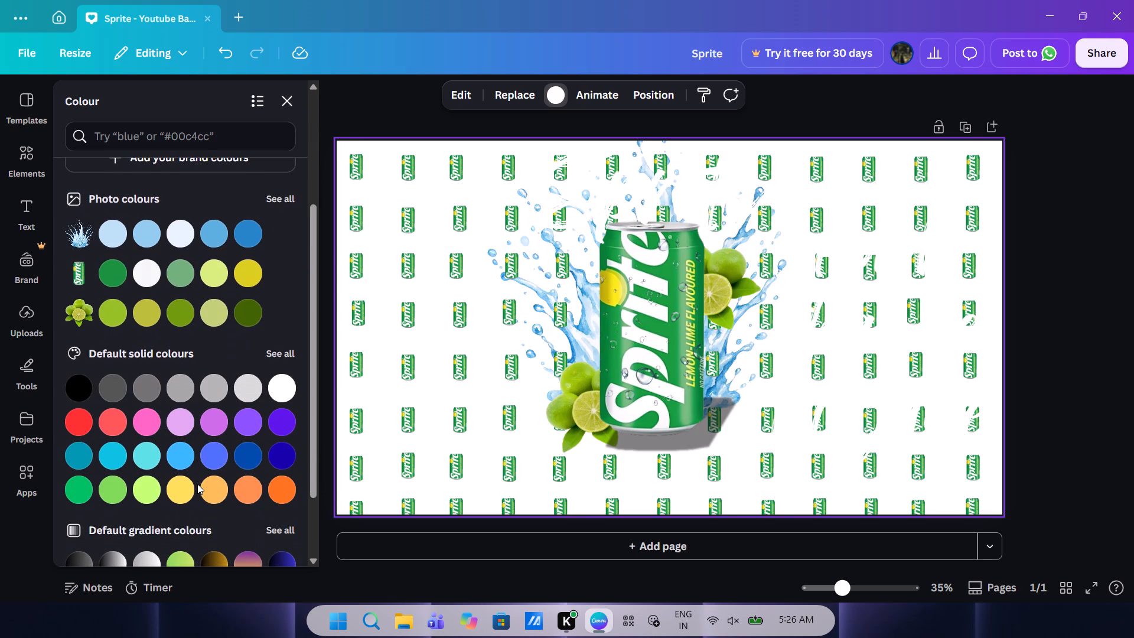
{"action": "left_click", "coordinate": [286, 458]}
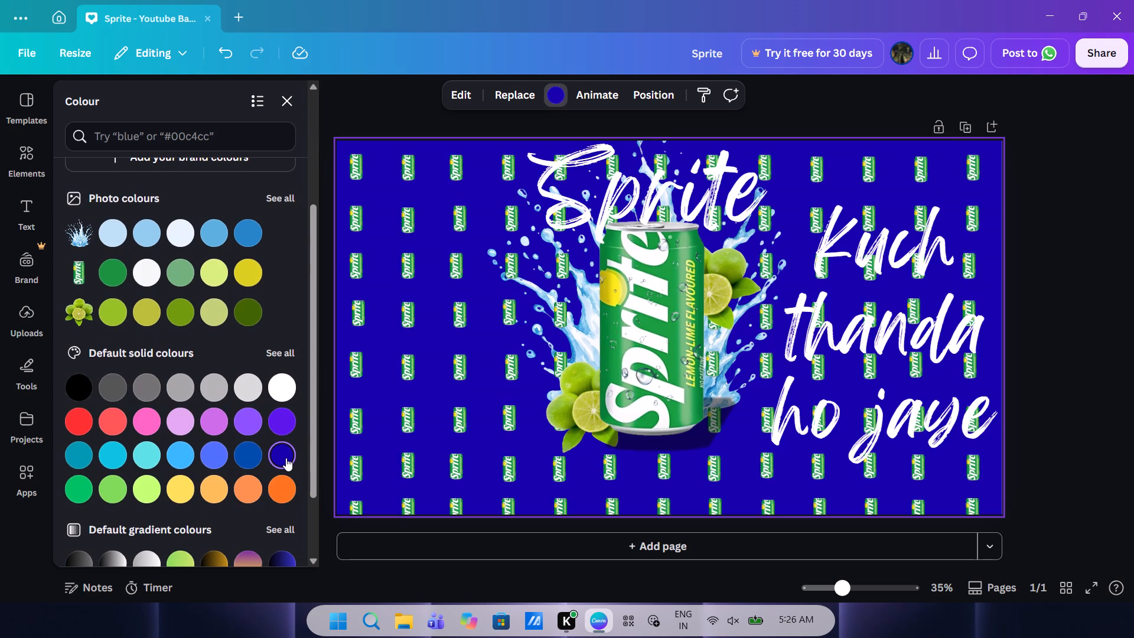
Fine-tune the background's blue as a custom solid colour, trying brighter and darker shades before settling on #150097.
{"action": "scroll", "coordinate": [286, 458], "scroll_direction": "down", "scroll_amount": 1}
{"action": "scroll", "coordinate": [313, 357], "scroll_direction": "up", "scroll_amount": 3}
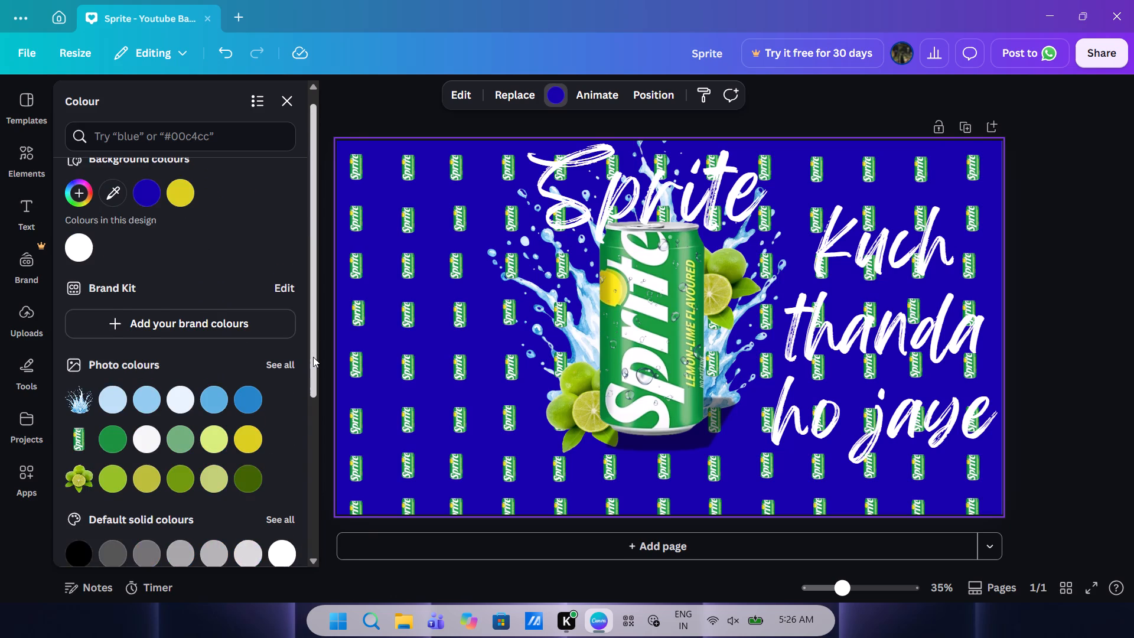
{"action": "scroll", "coordinate": [228, 266], "scroll_direction": "up", "scroll_amount": 4}
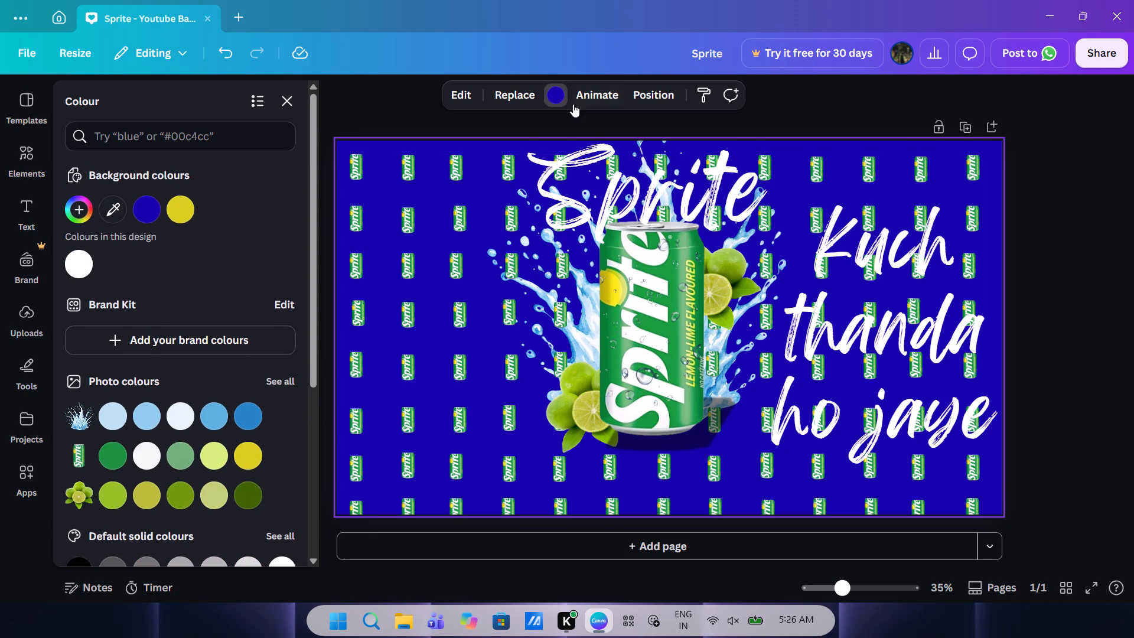
{"action": "left_click", "coordinate": [560, 100]}
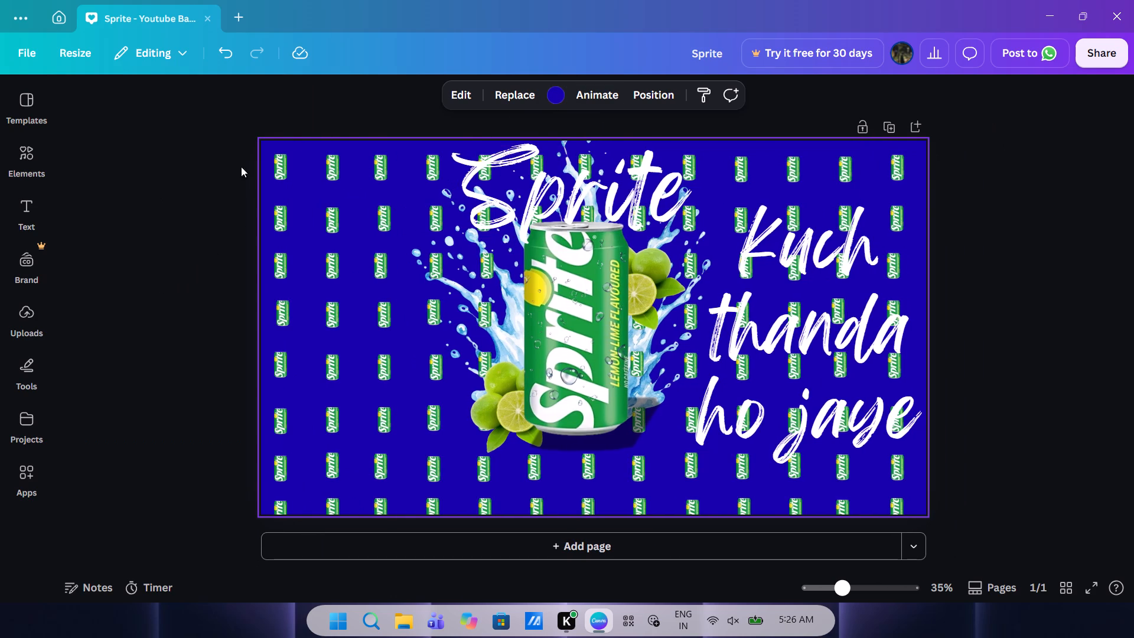
{"action": "left_click", "coordinate": [555, 103]}
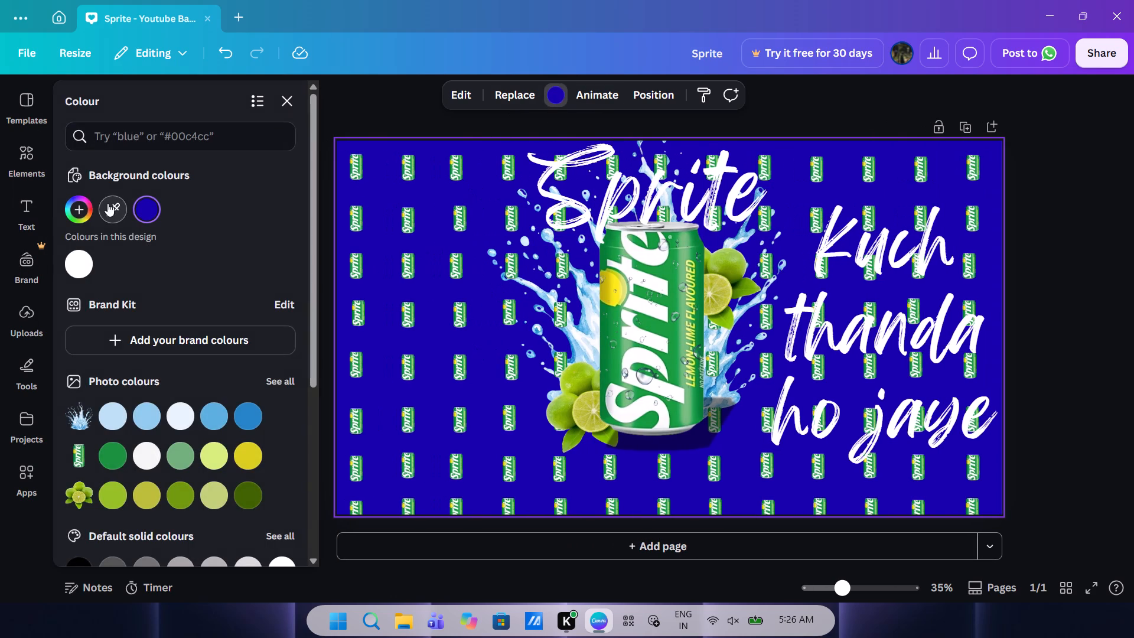
{"action": "left_click", "coordinate": [88, 204]}
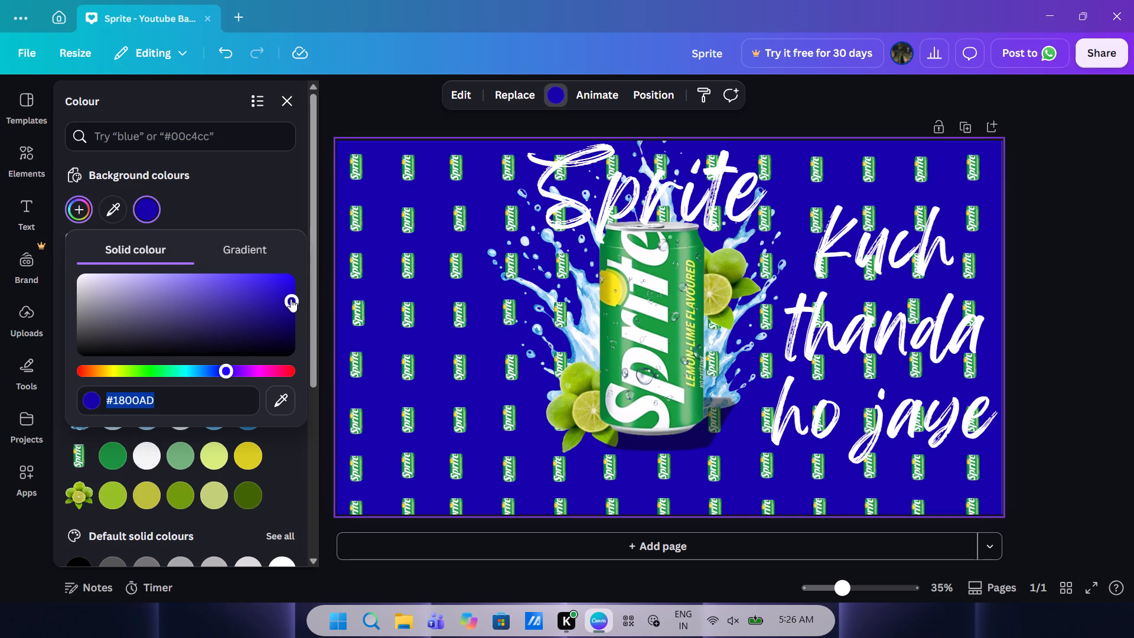
{"action": "left_click_drag", "start_coordinate": [291, 299], "coordinate": [275, 320]}
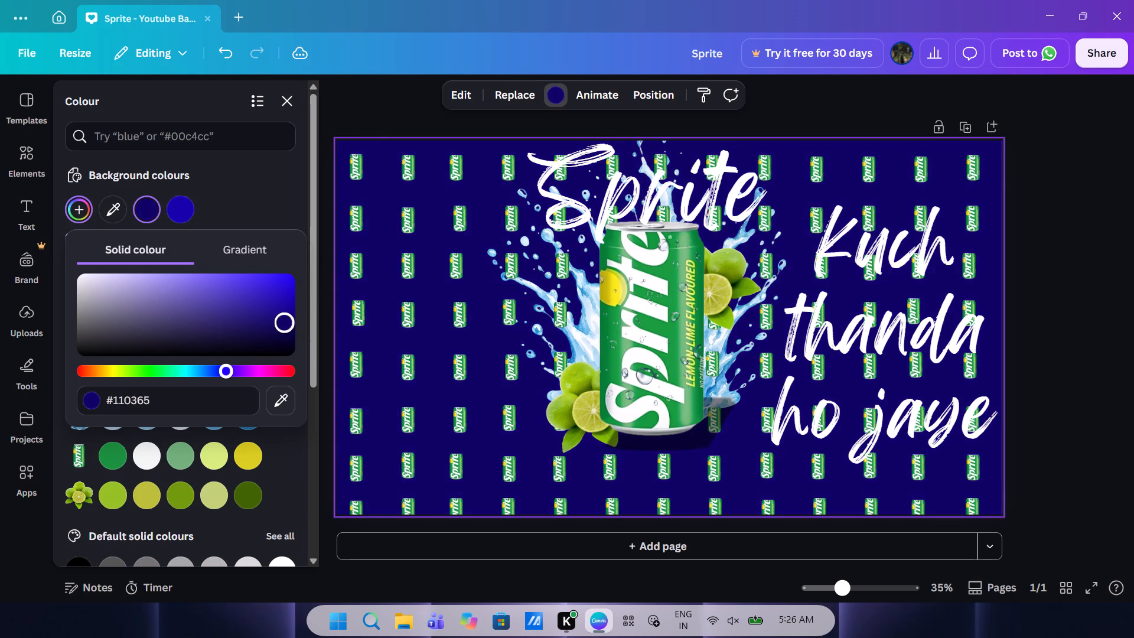
{"action": "left_click_drag", "start_coordinate": [275, 320], "coordinate": [299, 259]}
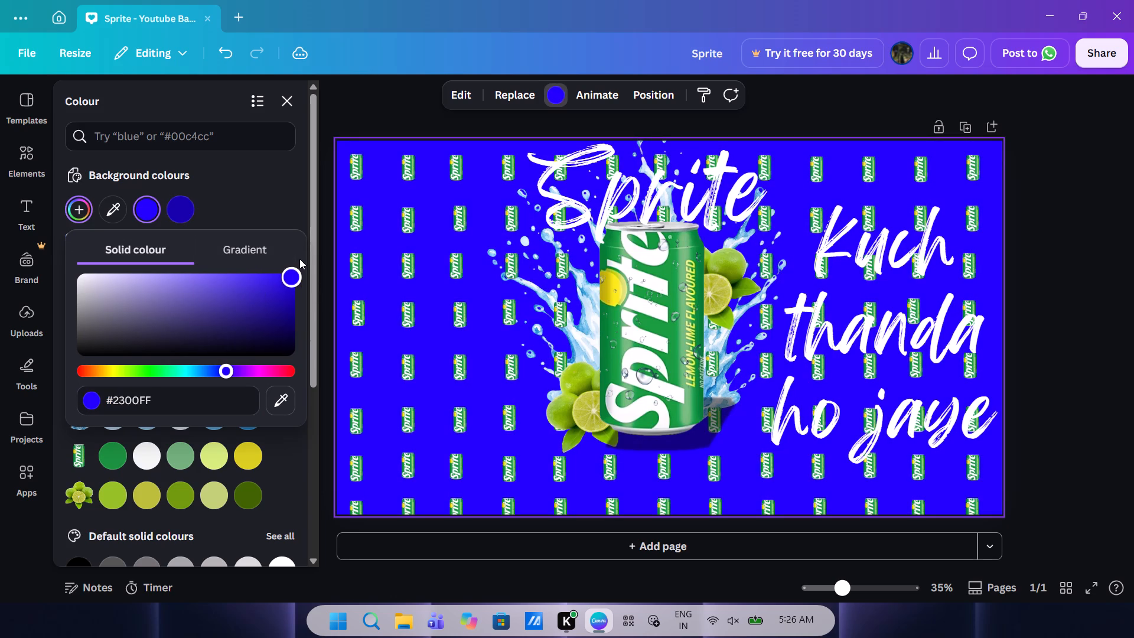
{"action": "left_click_drag", "start_coordinate": [299, 259], "coordinate": [299, 292]}
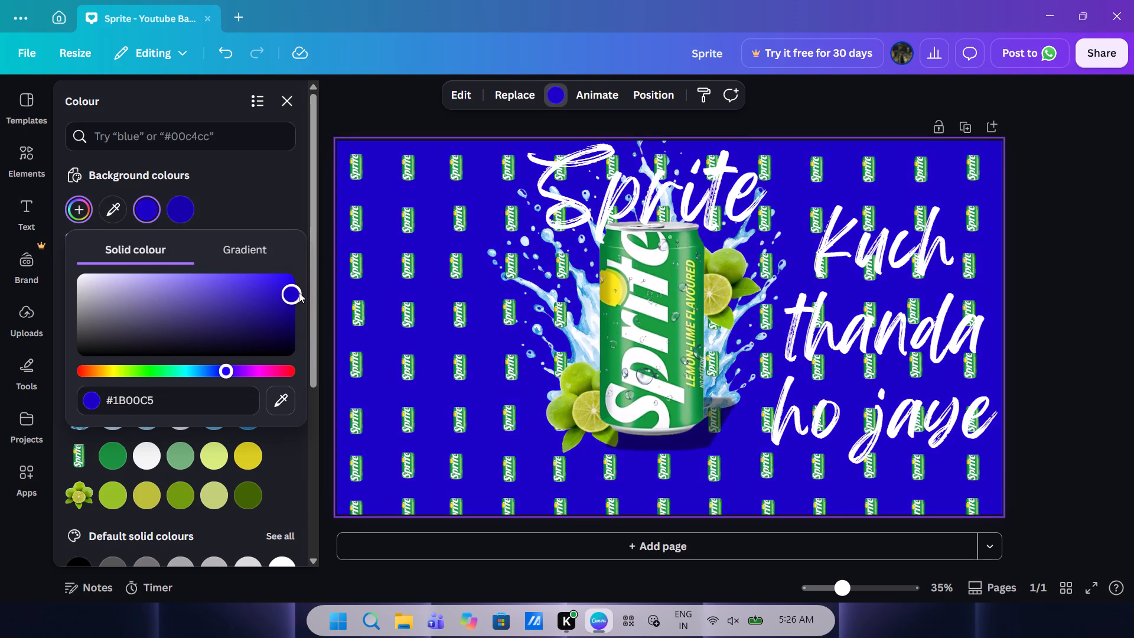
{"action": "left_click_drag", "start_coordinate": [299, 292], "coordinate": [298, 292]}
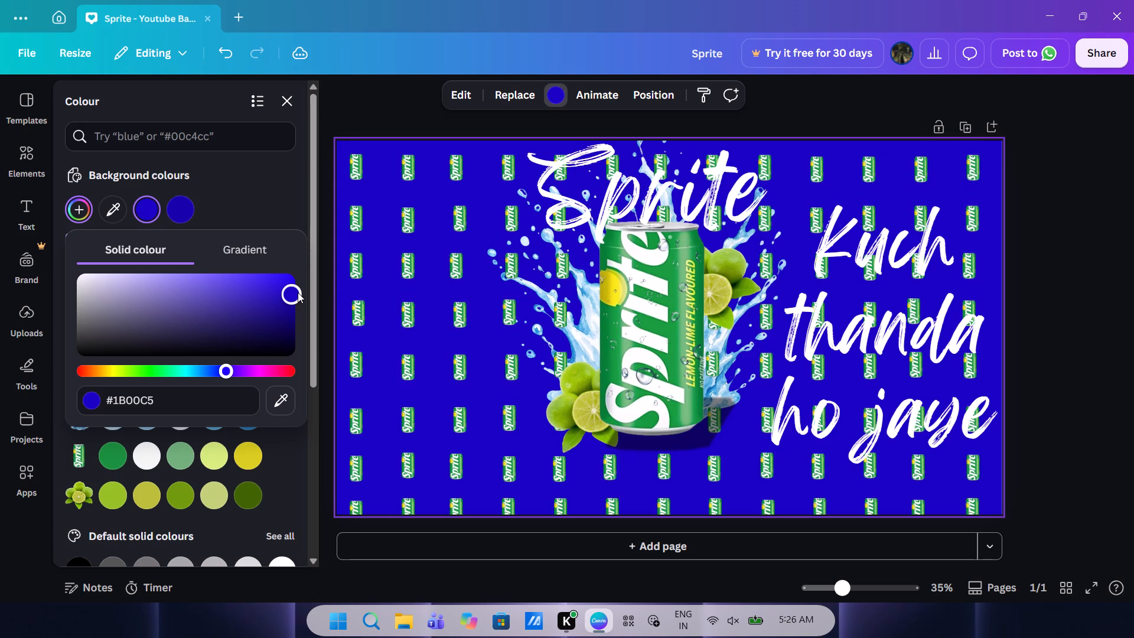
{"action": "left_click_drag", "start_coordinate": [298, 292], "coordinate": [296, 293]}
{"action": "left_click_drag", "start_coordinate": [296, 293], "coordinate": [296, 318]}
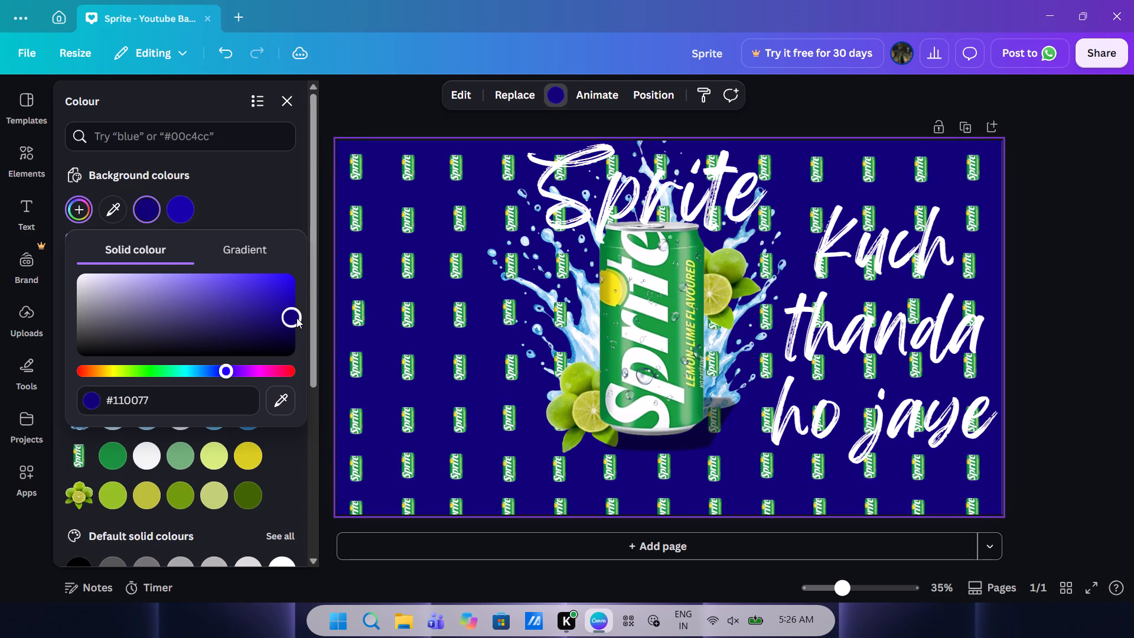
{"action": "left_click_drag", "start_coordinate": [296, 318], "coordinate": [300, 307]}
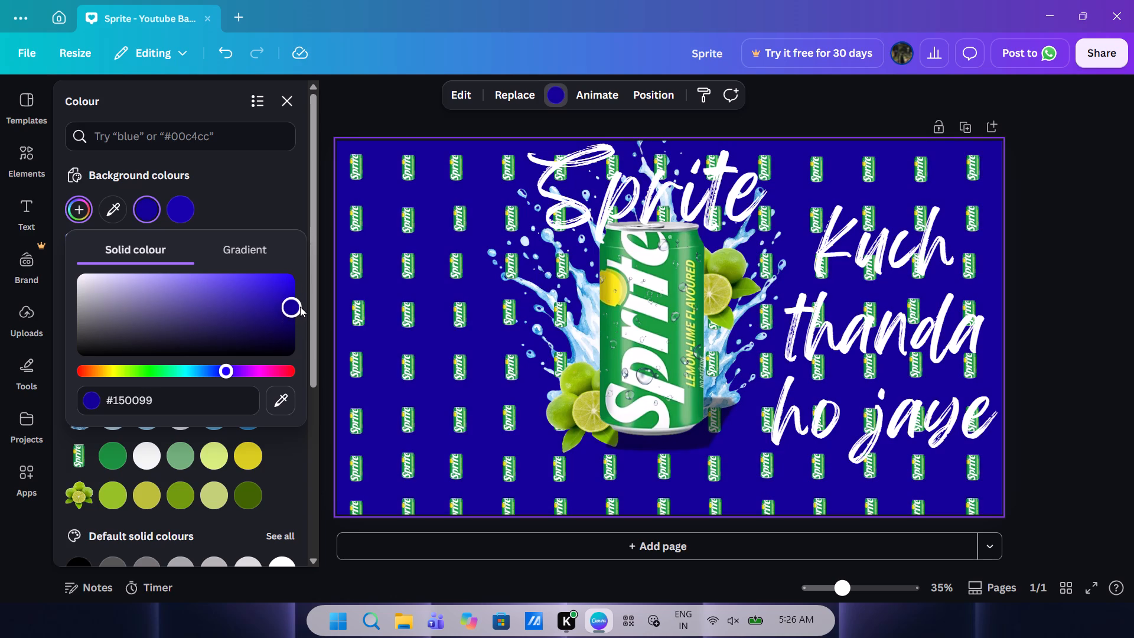
{"action": "left_click_drag", "start_coordinate": [300, 307], "coordinate": [300, 307]}
Browse the page animations and apply the Party animation to the whole banner page.
{"action": "left_click", "coordinate": [594, 89]}
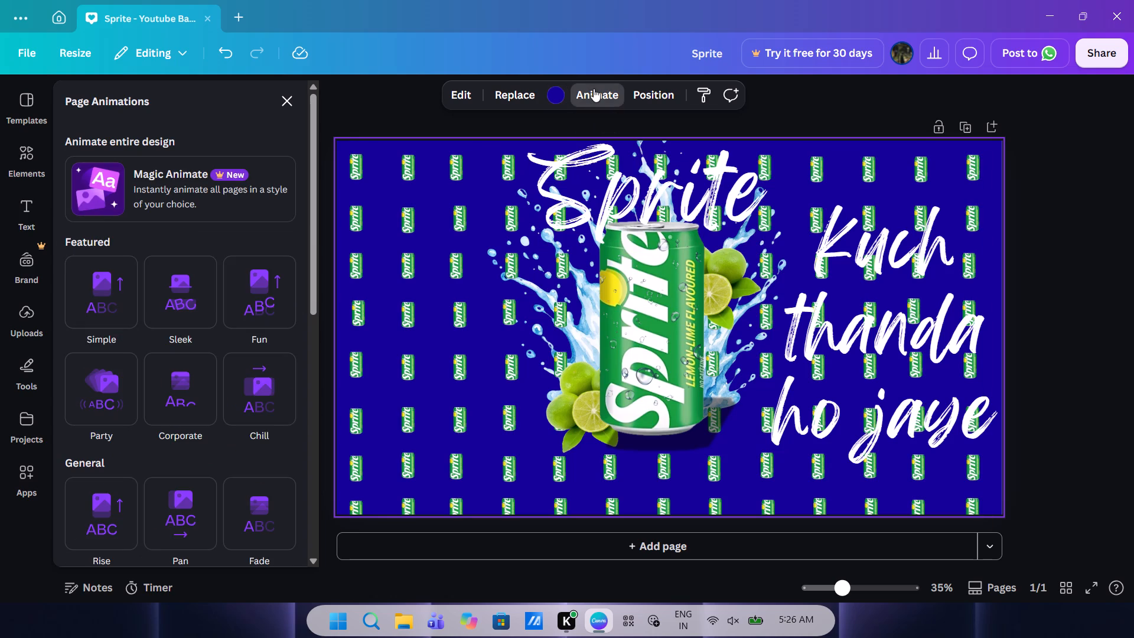
{"action": "scroll", "coordinate": [159, 392], "scroll_direction": "down", "scroll_amount": 5}
{"action": "scroll", "coordinate": [159, 392], "scroll_direction": "up", "scroll_amount": 10}
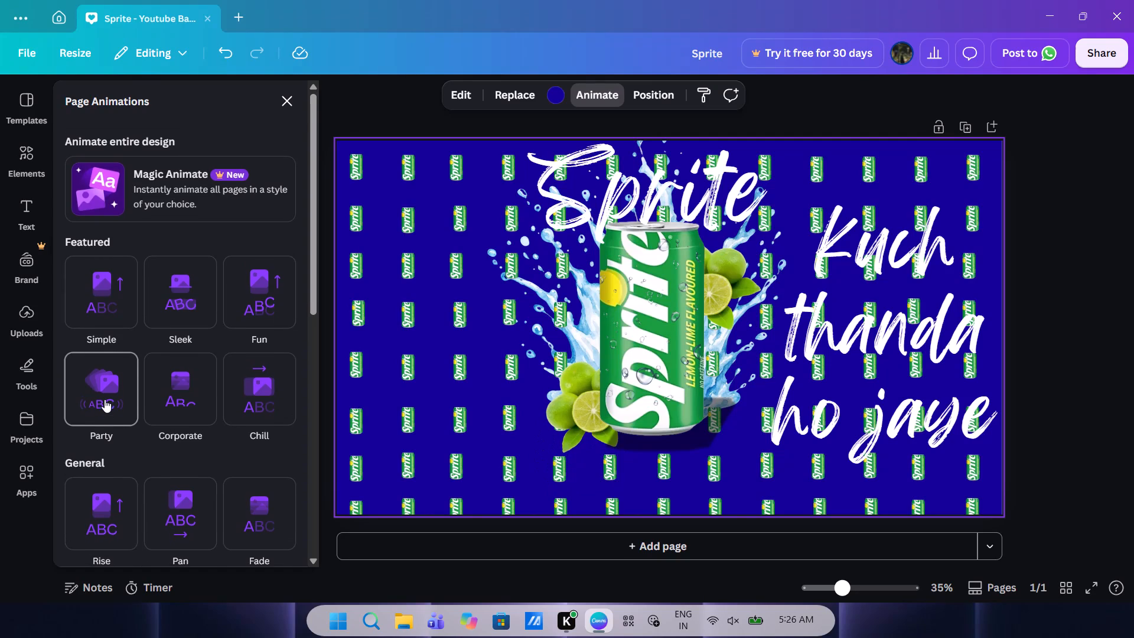
{"action": "left_click", "coordinate": [110, 395]}
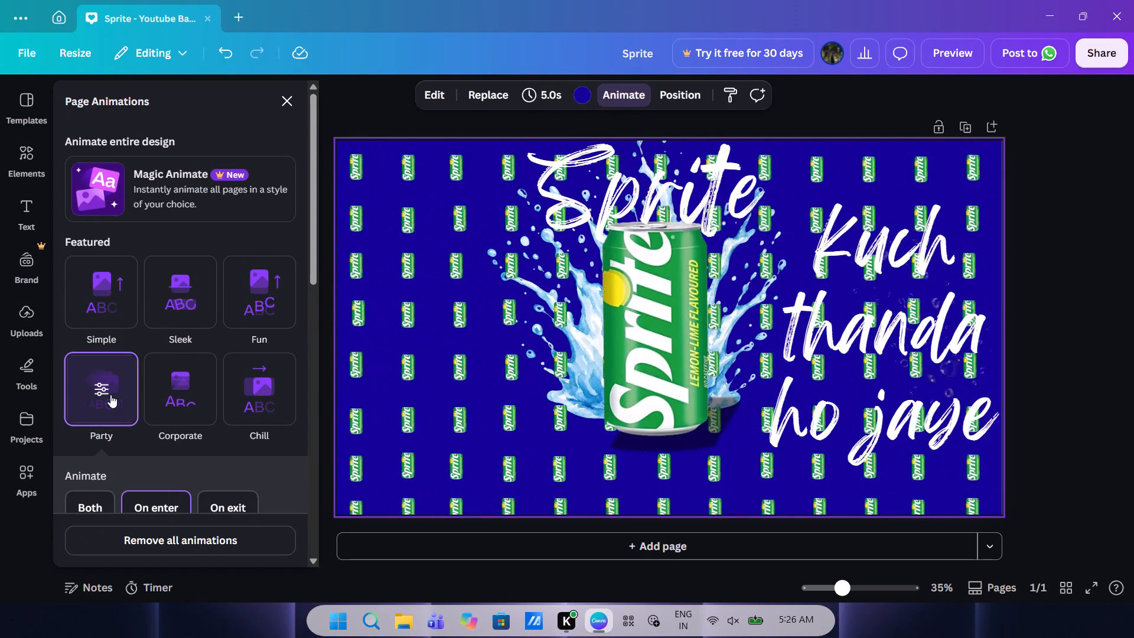
{"action": "left_click", "coordinate": [110, 395]}
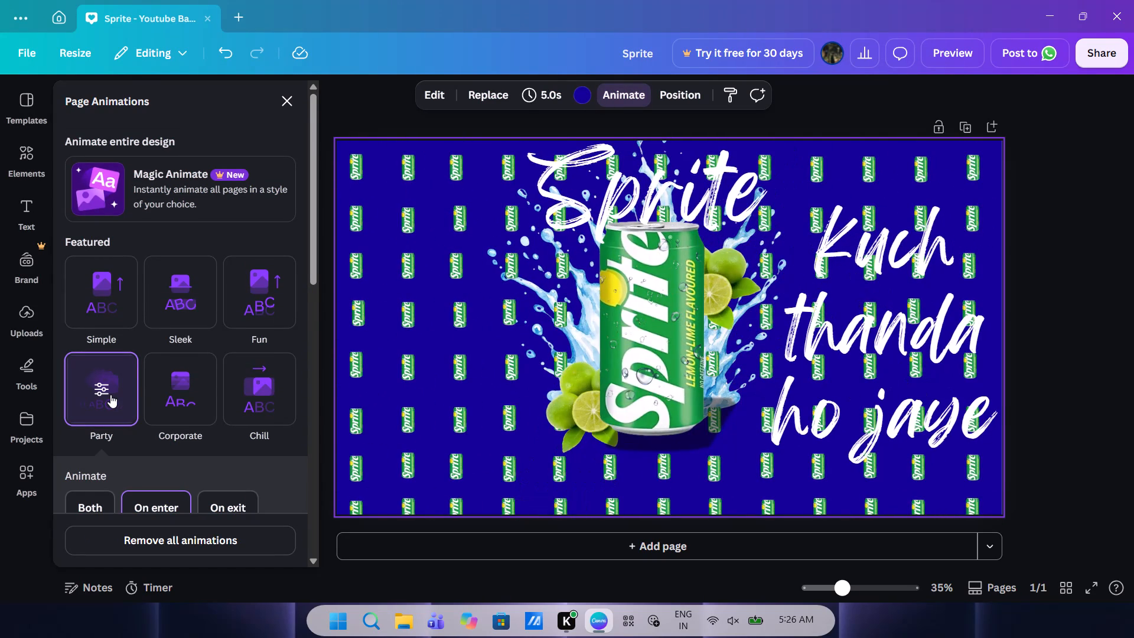
{"action": "left_click", "coordinate": [128, 419]}
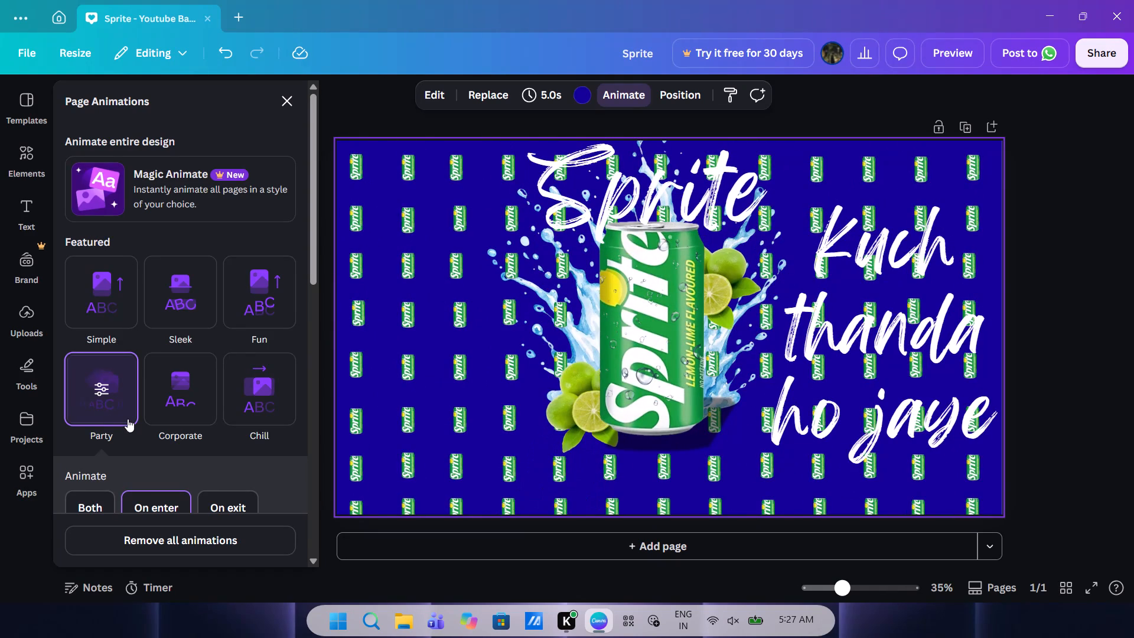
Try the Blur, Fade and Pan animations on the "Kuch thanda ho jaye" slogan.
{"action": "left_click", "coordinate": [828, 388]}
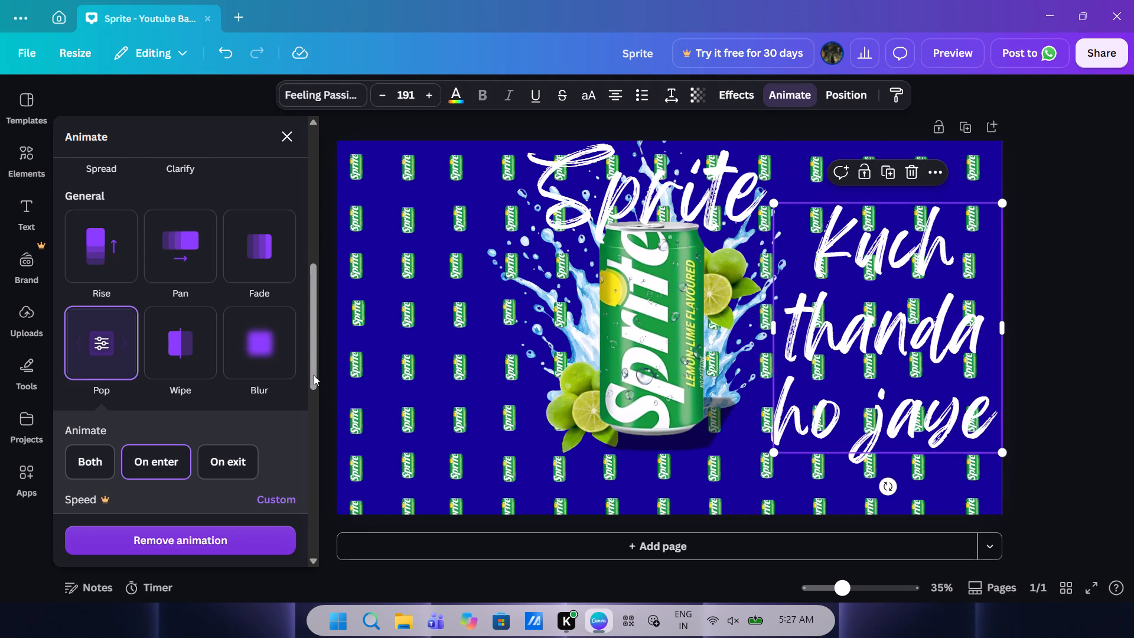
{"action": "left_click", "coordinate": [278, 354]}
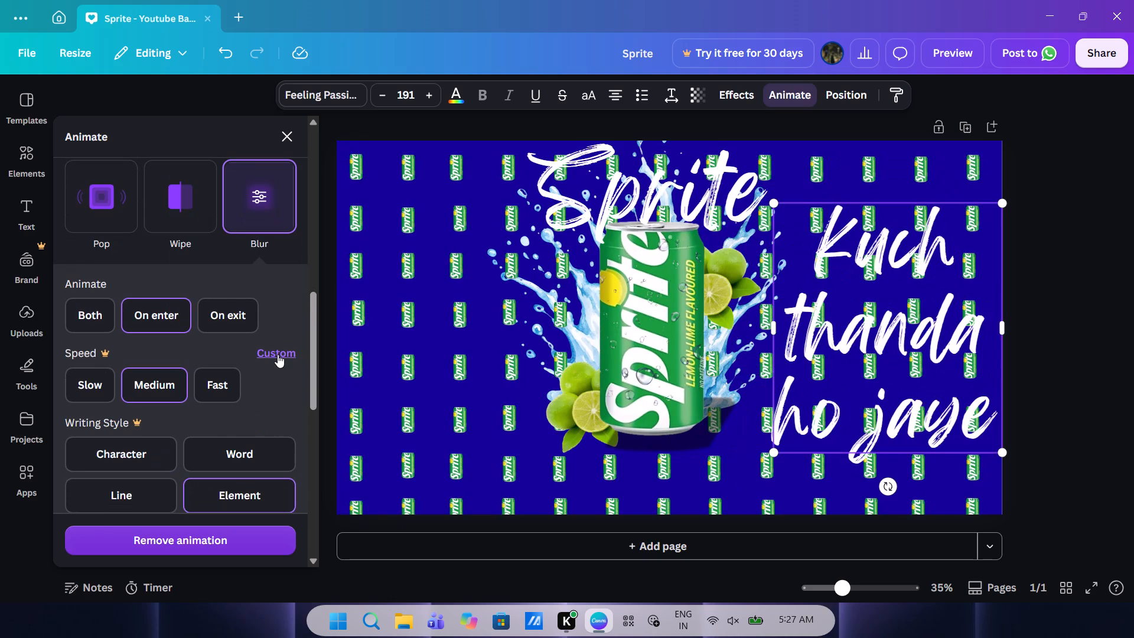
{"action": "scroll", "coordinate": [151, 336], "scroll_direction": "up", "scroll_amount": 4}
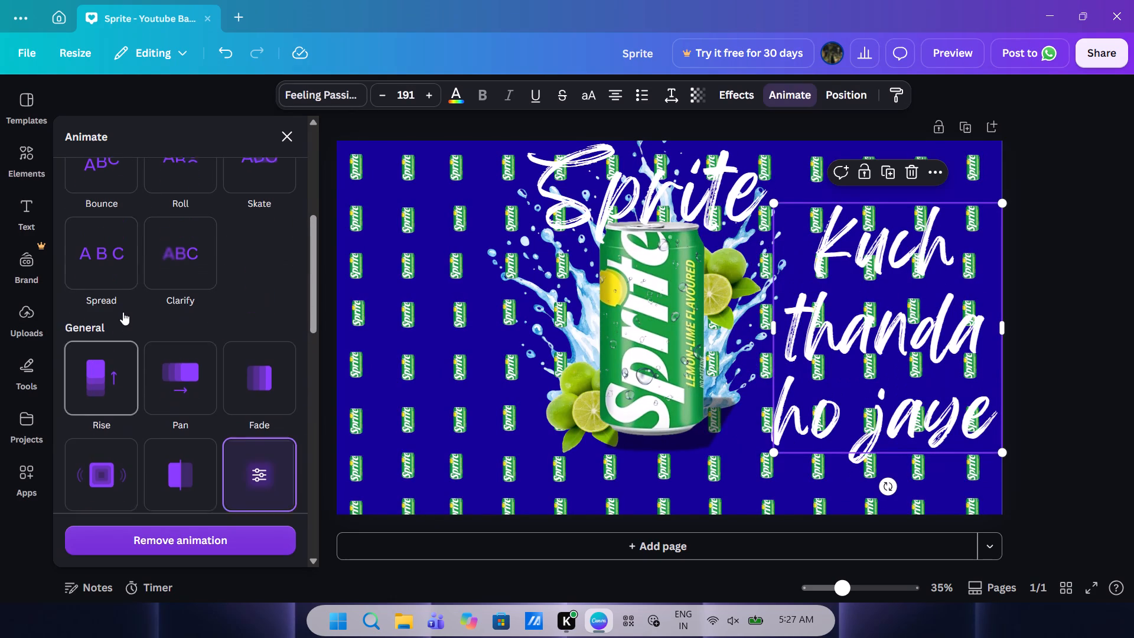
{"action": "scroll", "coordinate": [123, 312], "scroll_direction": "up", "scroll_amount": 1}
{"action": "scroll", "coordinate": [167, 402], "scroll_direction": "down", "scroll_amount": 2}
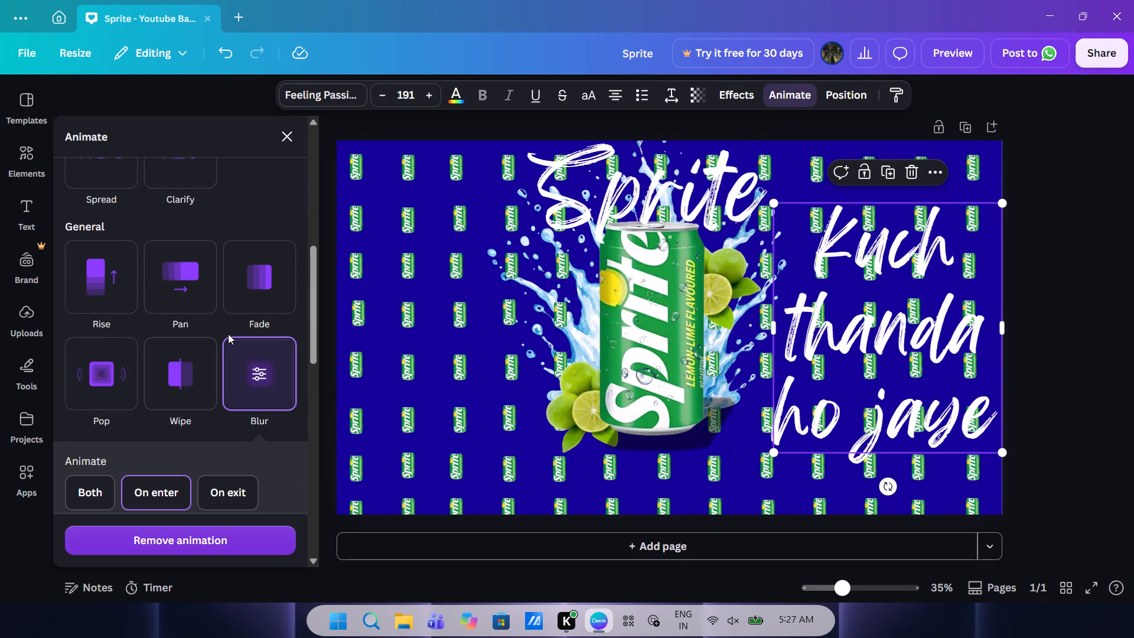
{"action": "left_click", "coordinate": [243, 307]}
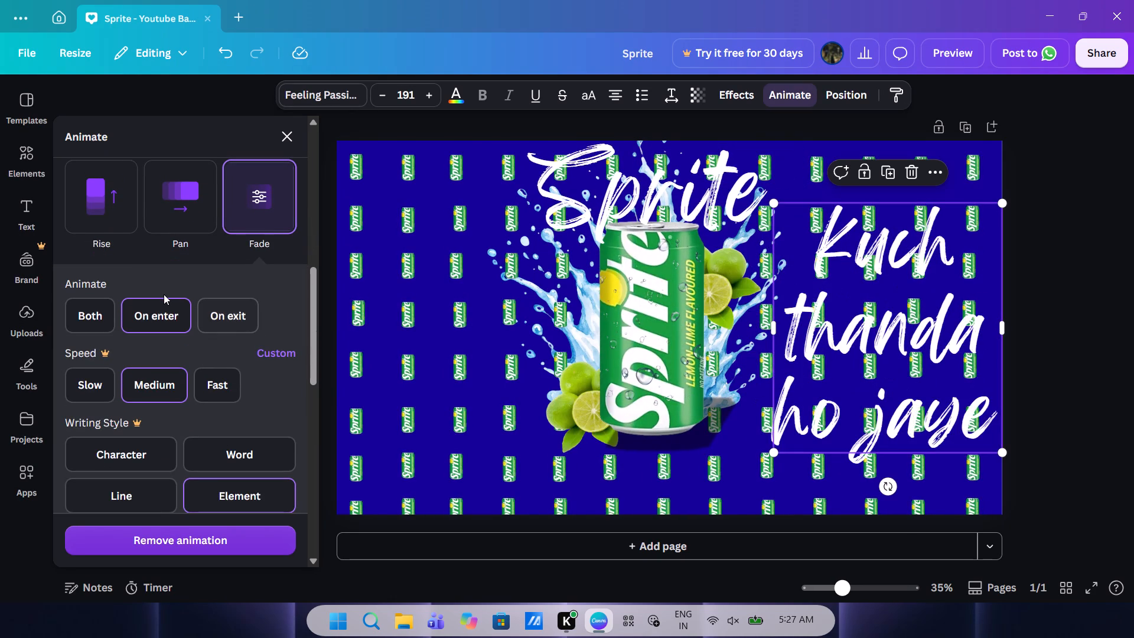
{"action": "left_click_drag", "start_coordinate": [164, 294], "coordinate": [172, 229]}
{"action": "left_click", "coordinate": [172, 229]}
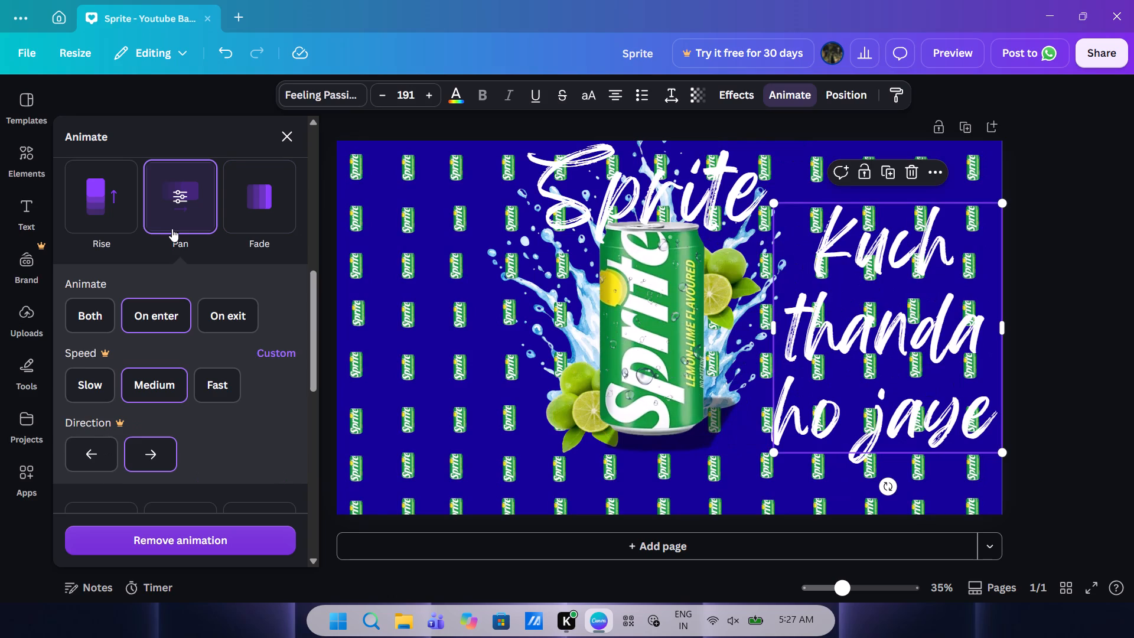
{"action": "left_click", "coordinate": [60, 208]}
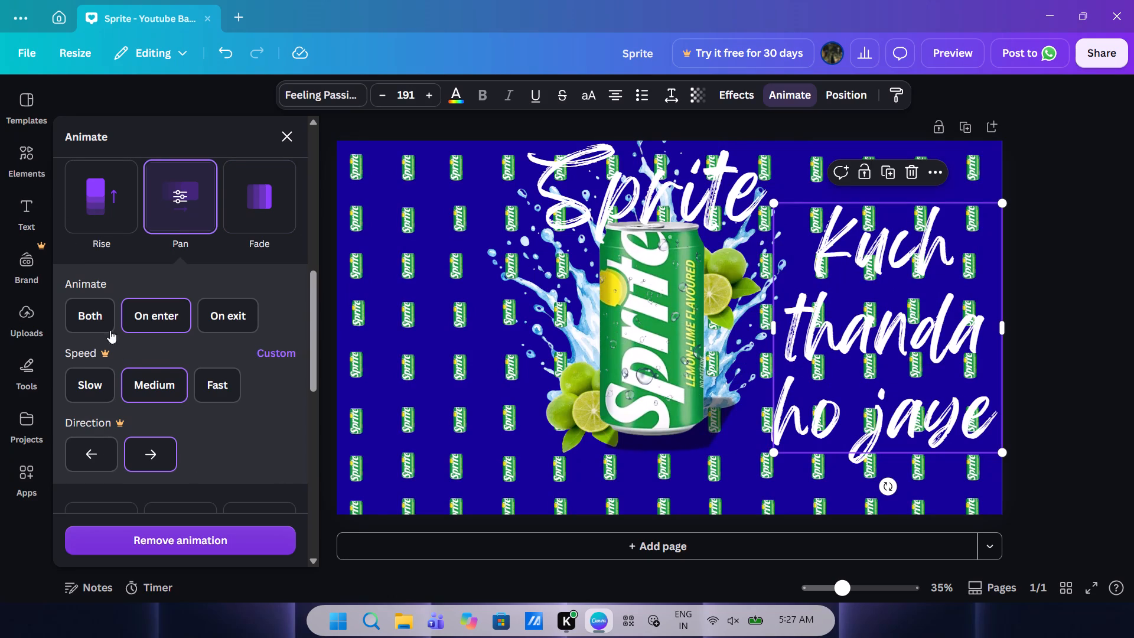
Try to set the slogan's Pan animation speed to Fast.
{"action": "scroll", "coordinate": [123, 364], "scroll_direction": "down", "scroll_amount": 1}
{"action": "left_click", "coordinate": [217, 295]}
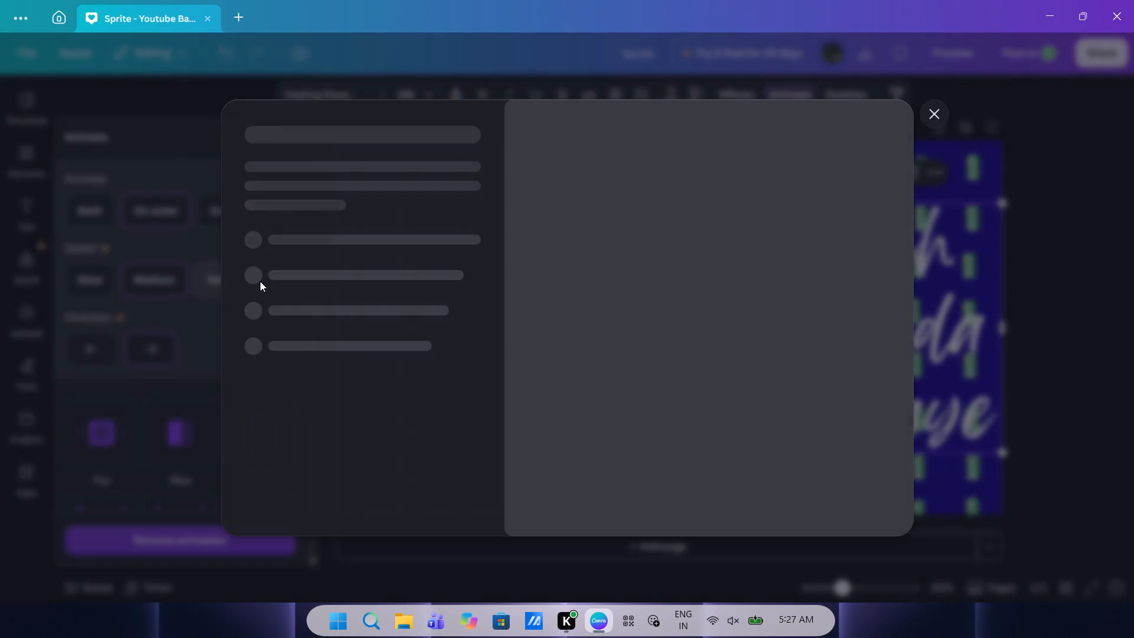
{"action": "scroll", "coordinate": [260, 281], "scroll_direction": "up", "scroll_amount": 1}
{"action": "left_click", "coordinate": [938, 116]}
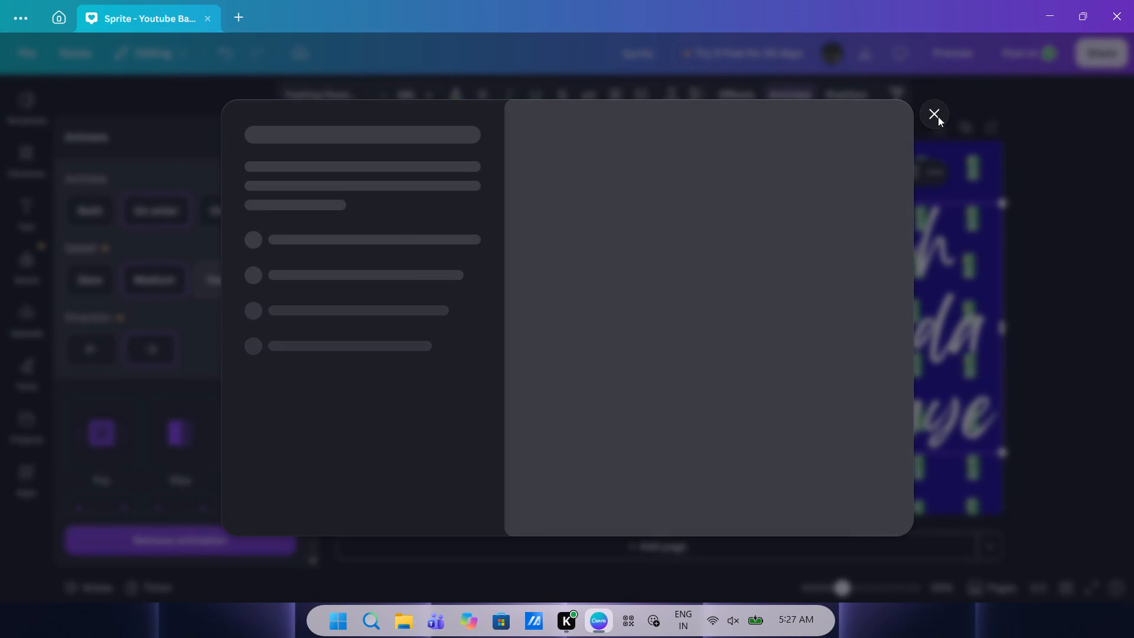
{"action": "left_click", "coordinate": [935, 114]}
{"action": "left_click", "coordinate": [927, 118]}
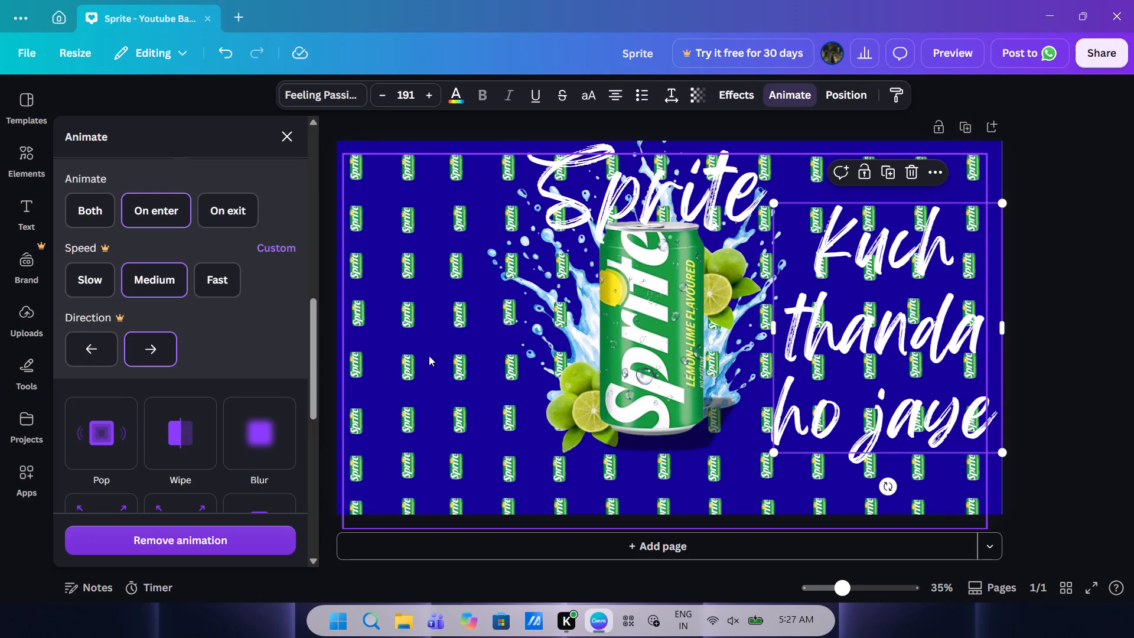
Apply the Pop animation to the "Kuch thanda ho jaye" slogan and deselect it.
{"action": "left_click", "coordinate": [102, 430]}
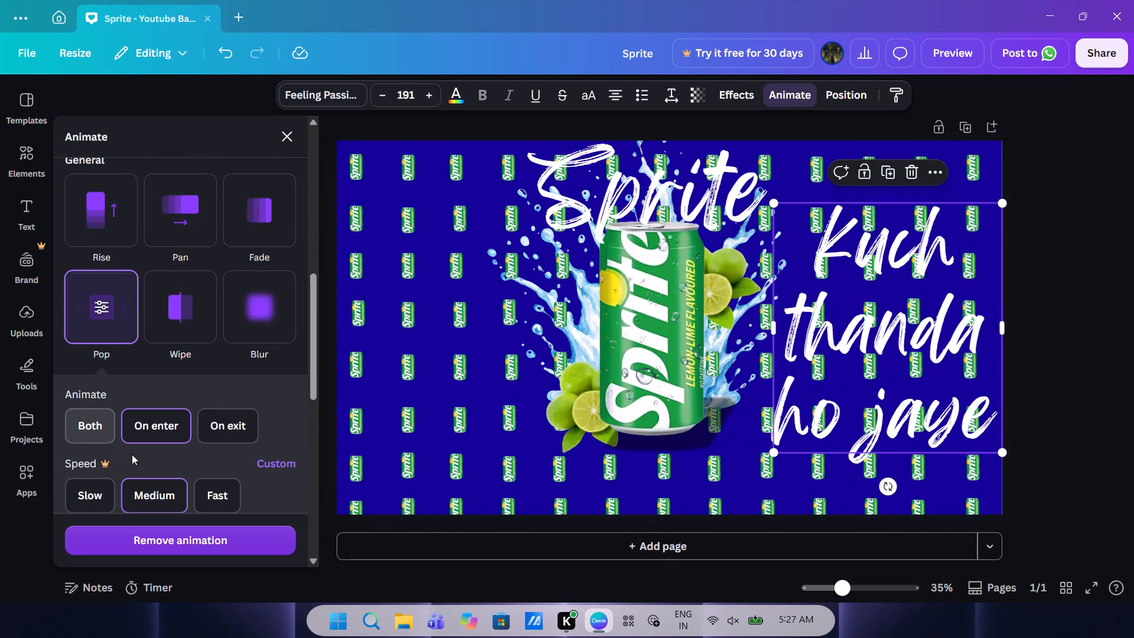
{"action": "scroll", "coordinate": [258, 434], "scroll_direction": "down", "scroll_amount": 1}
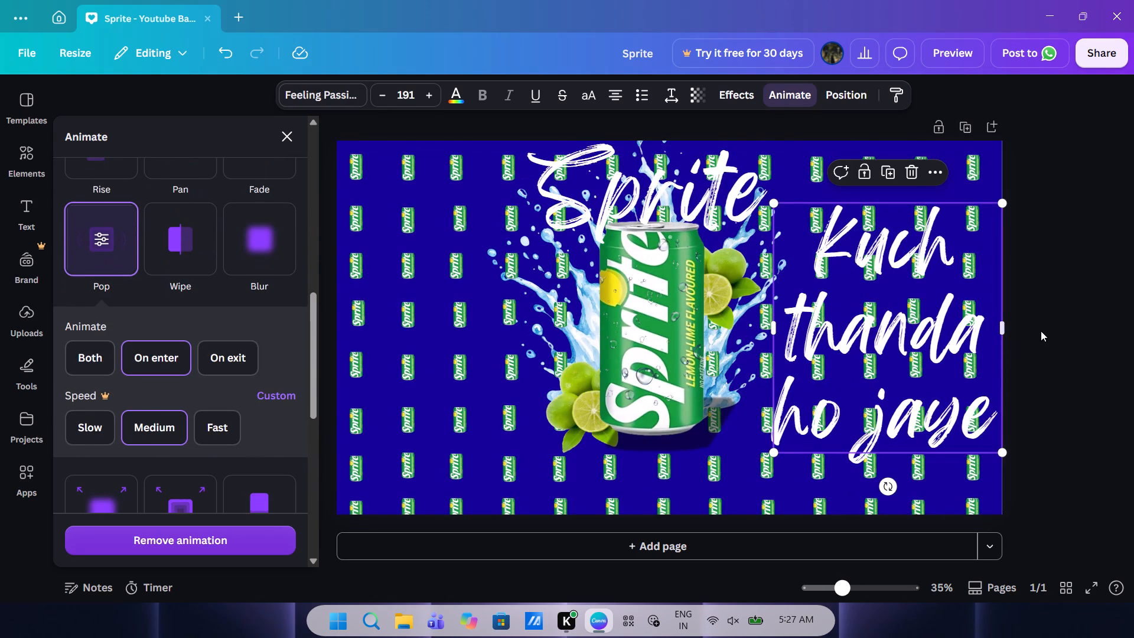
{"action": "left_click", "coordinate": [1041, 331]}
{"action": "left_click", "coordinate": [473, 384]}
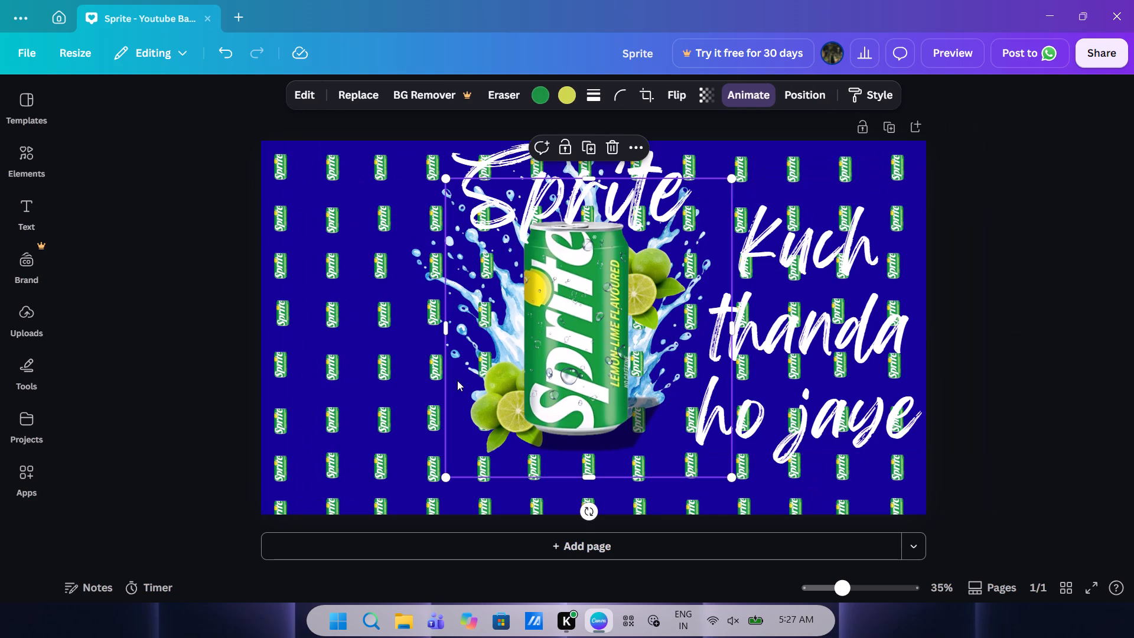
{"action": "left_click", "coordinate": [217, 375]}
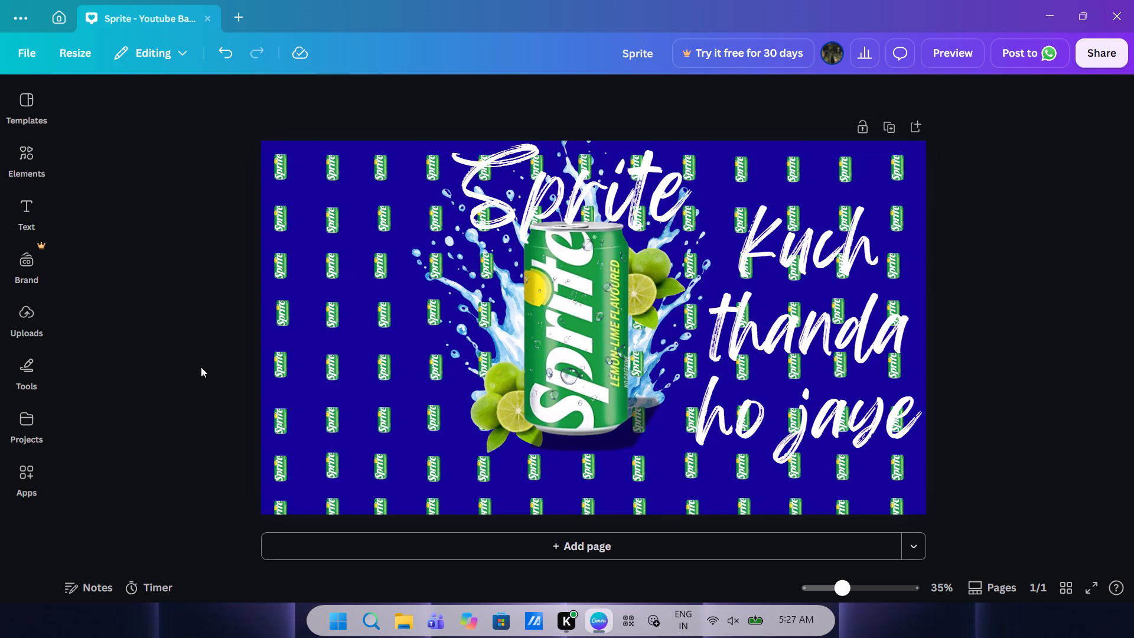
Add another uploaded Sprite can, enlarge it to roughly half the central can's height, and place it near the banner's left edge.
{"action": "left_click", "coordinate": [31, 311]}
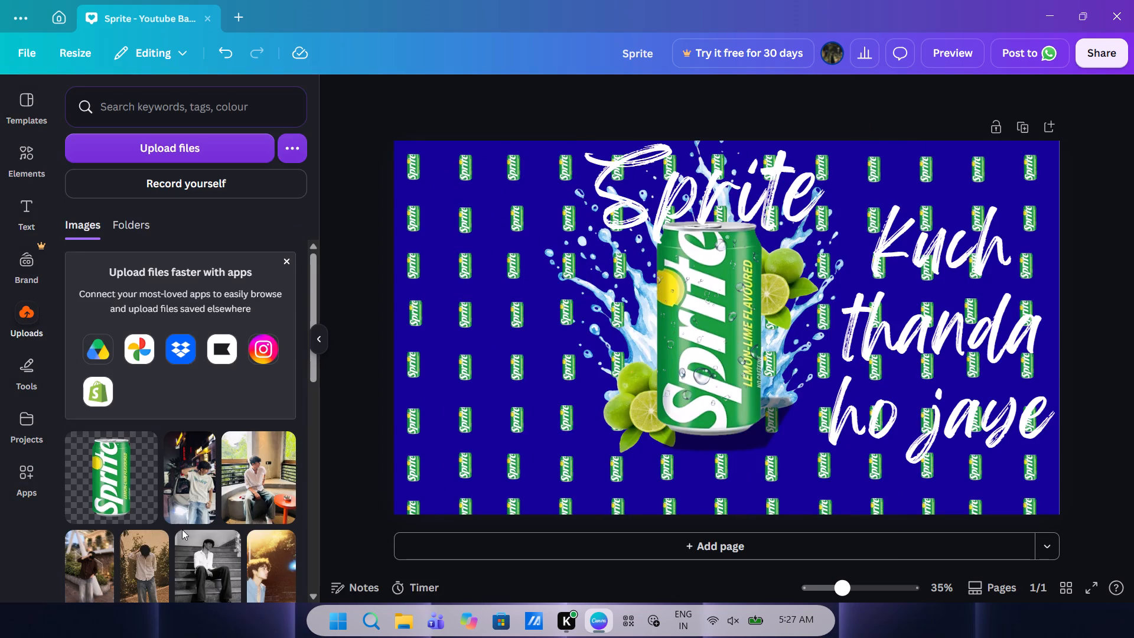
{"action": "left_click", "coordinate": [113, 484]}
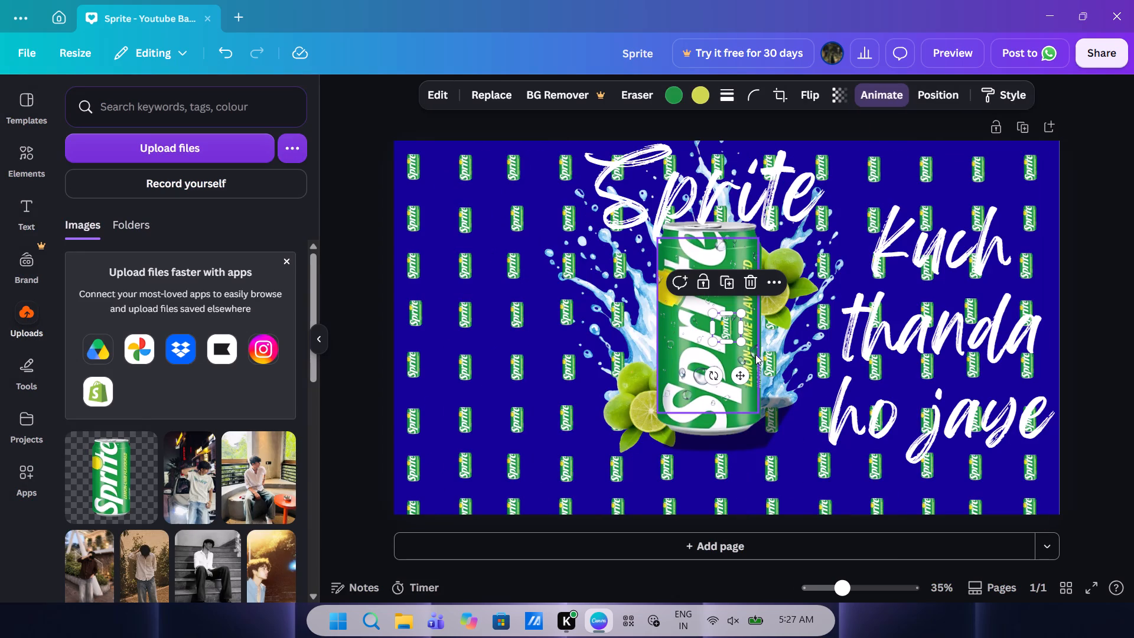
{"action": "left_click_drag", "start_coordinate": [743, 340], "coordinate": [825, 444]}
{"action": "left_click_drag", "start_coordinate": [765, 354], "coordinate": [720, 331]}
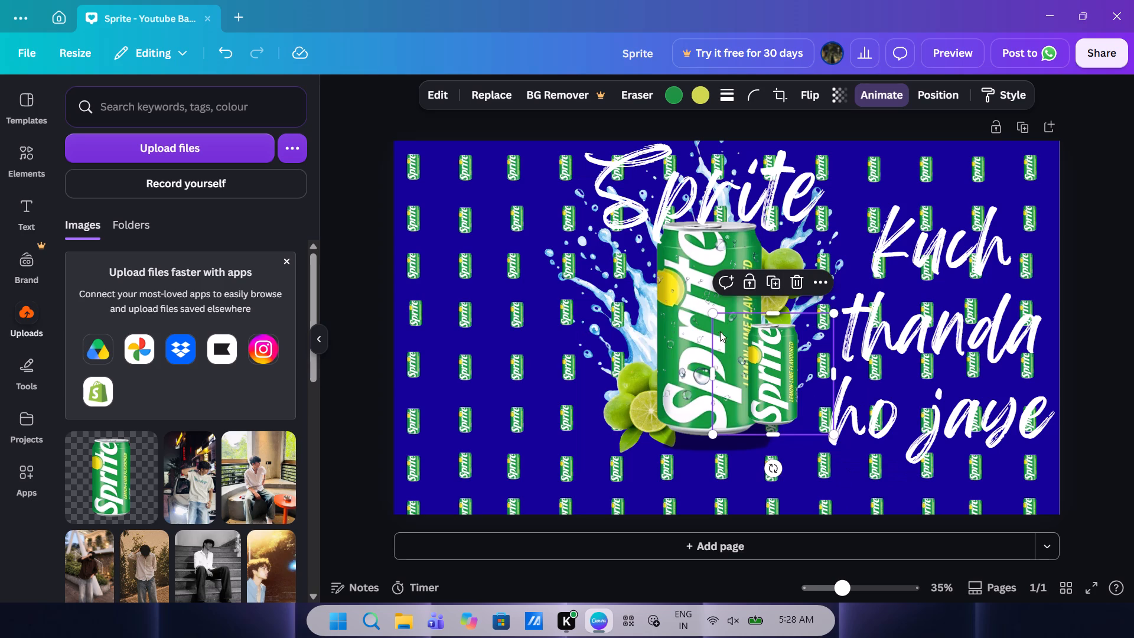
{"action": "left_click_drag", "start_coordinate": [720, 331], "coordinate": [638, 263]}
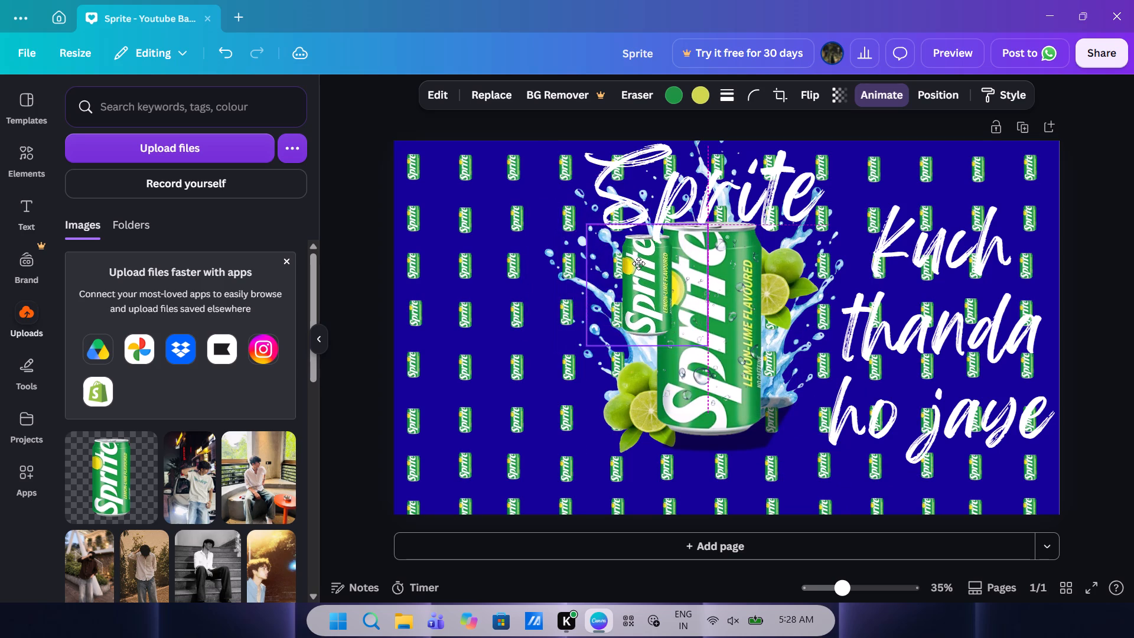
{"action": "left_click_drag", "start_coordinate": [638, 263], "coordinate": [435, 289]}
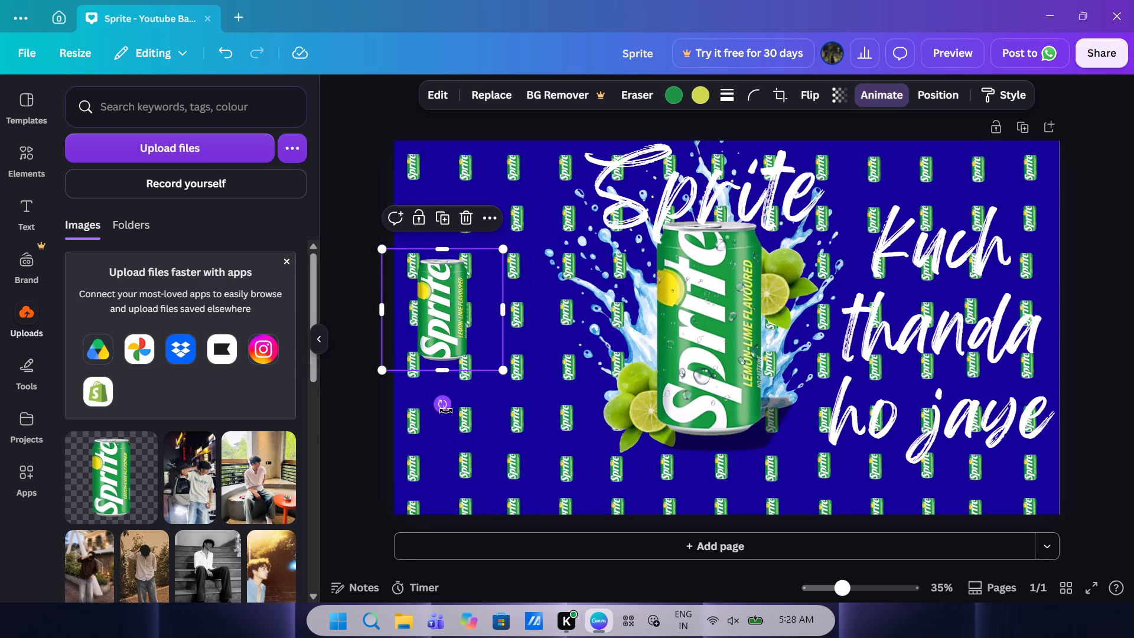
Tilt the new can so its top leans left, and move it to the banner's upper left.
{"action": "left_click_drag", "start_coordinate": [446, 411], "coordinate": [541, 390]}
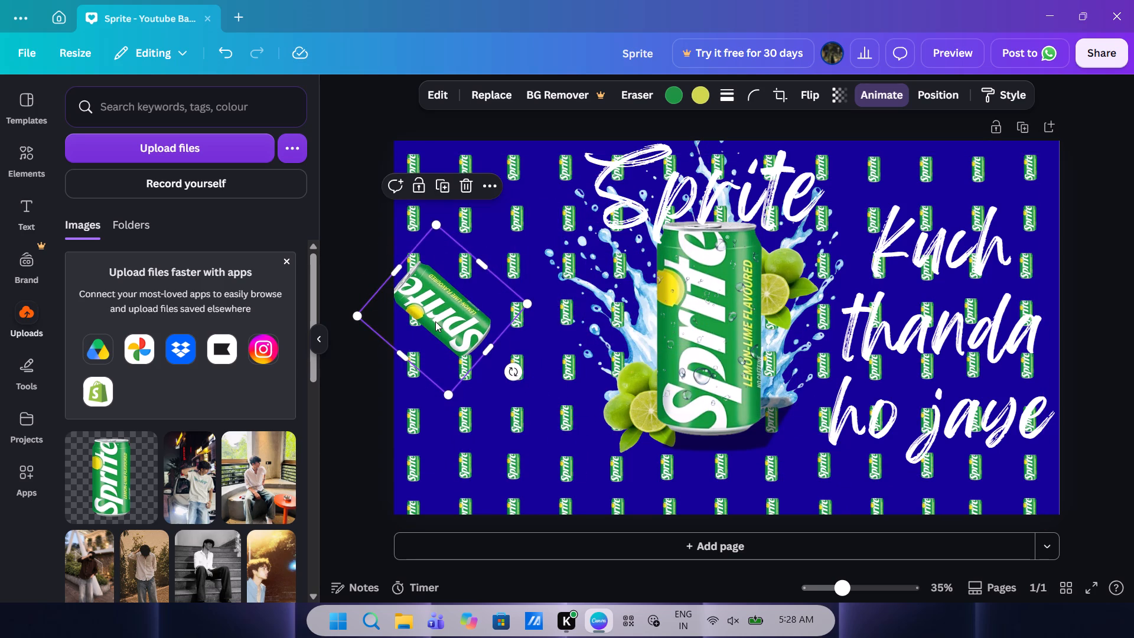
{"action": "left_click_drag", "start_coordinate": [435, 321], "coordinate": [455, 269]}
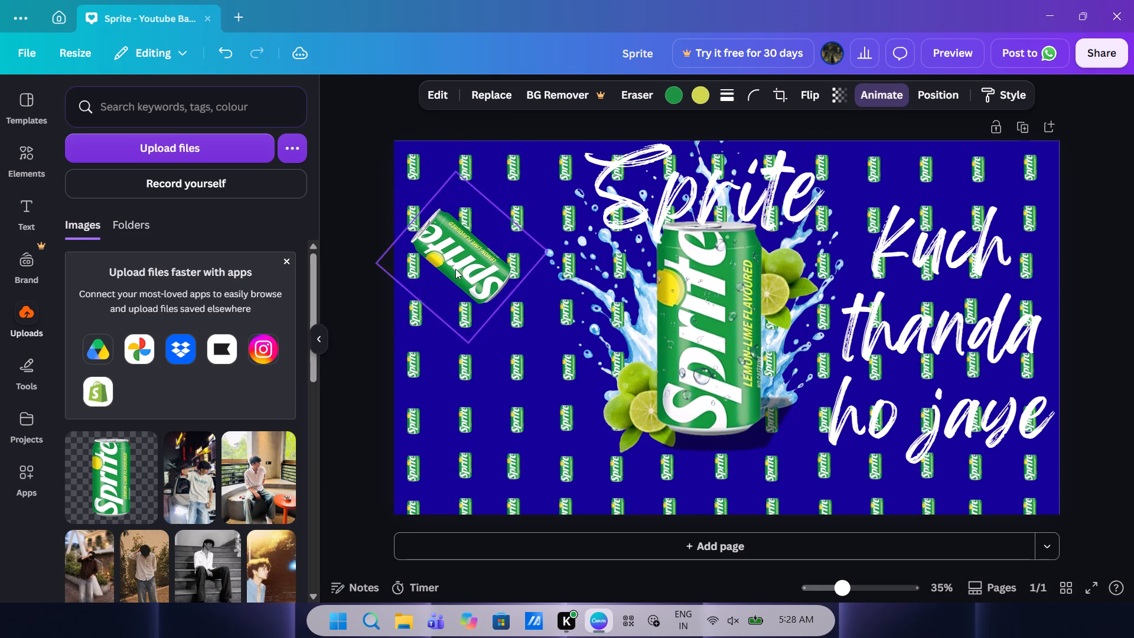
{"action": "left_click_drag", "start_coordinate": [529, 324], "coordinate": [509, 334]}
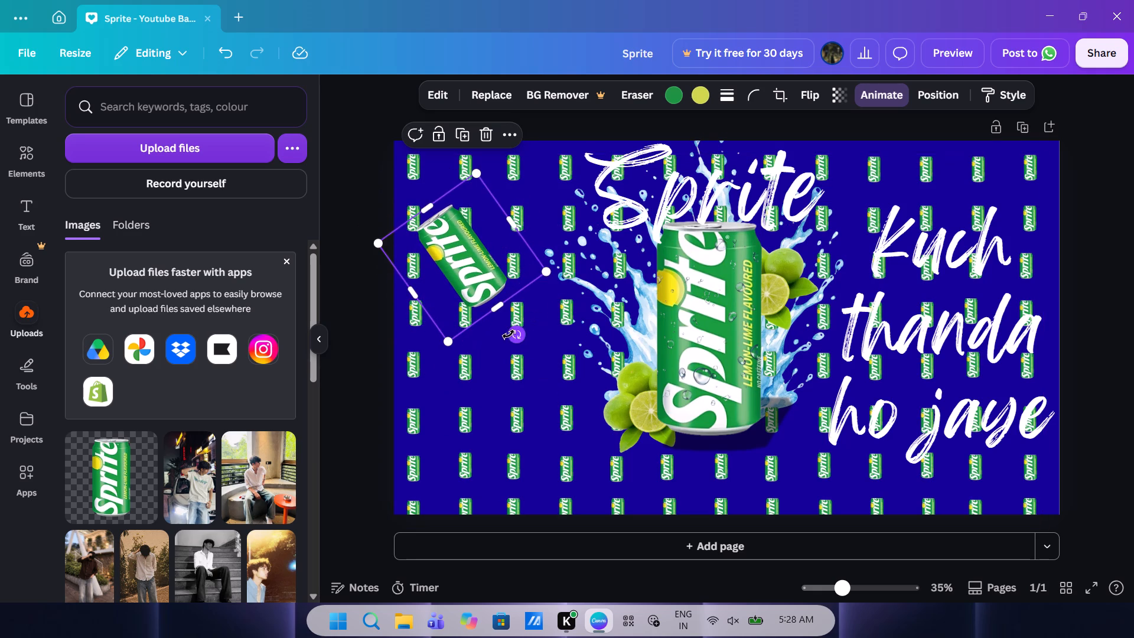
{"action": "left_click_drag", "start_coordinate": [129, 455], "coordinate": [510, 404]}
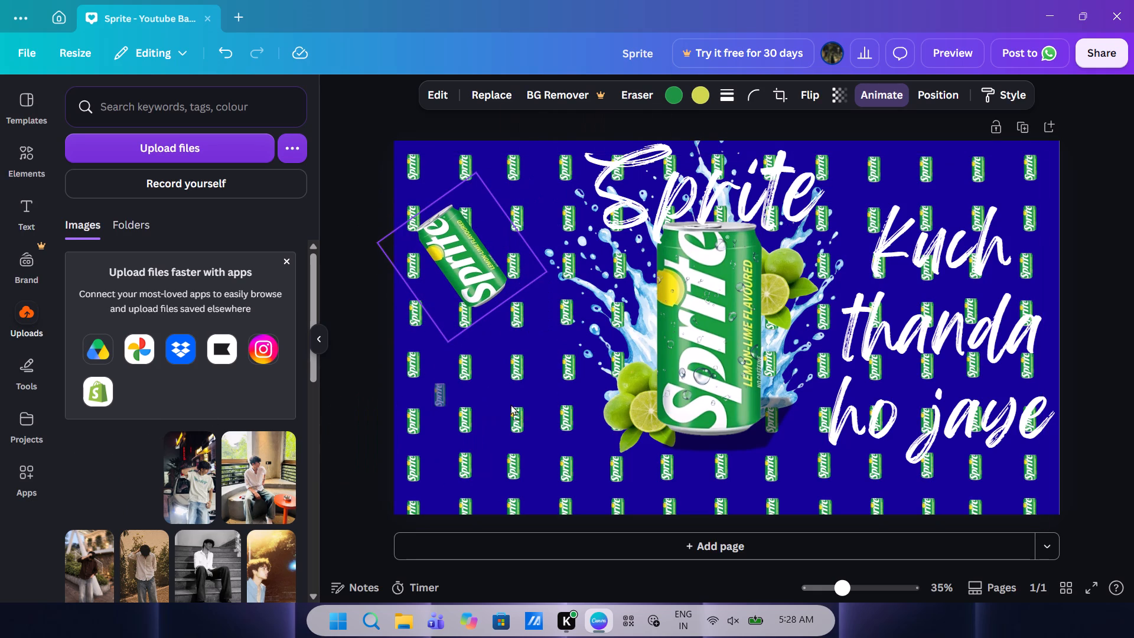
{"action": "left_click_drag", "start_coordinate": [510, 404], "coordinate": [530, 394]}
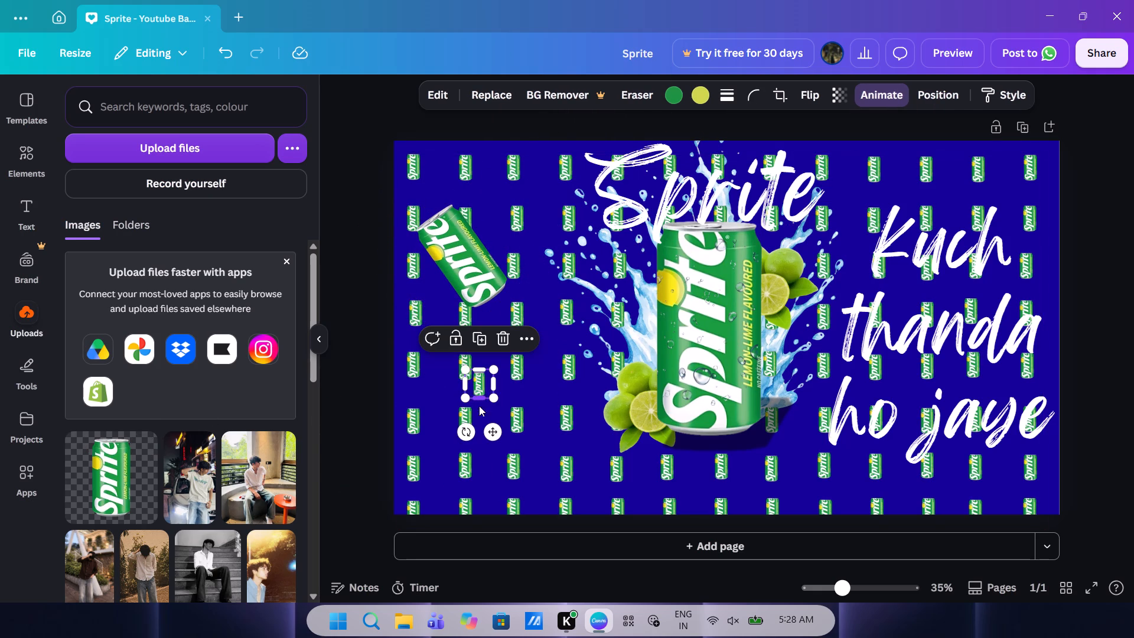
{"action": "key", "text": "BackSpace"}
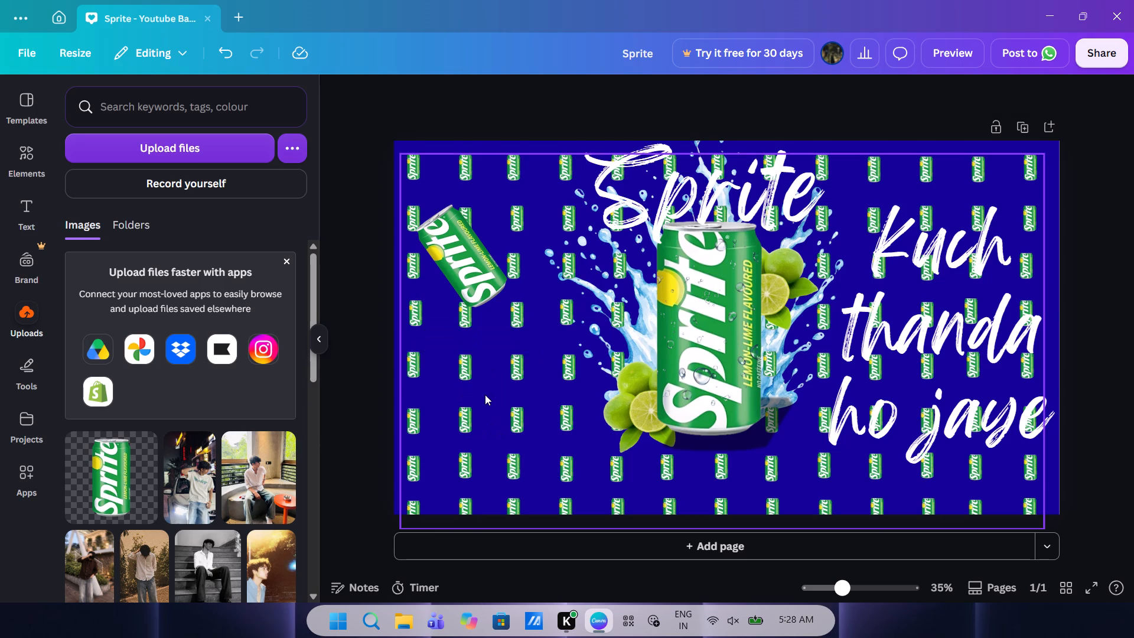
Duplicate the tilted can and rotate the copy the opposite way so its top leans right.
{"action": "left_click", "coordinate": [467, 263]}
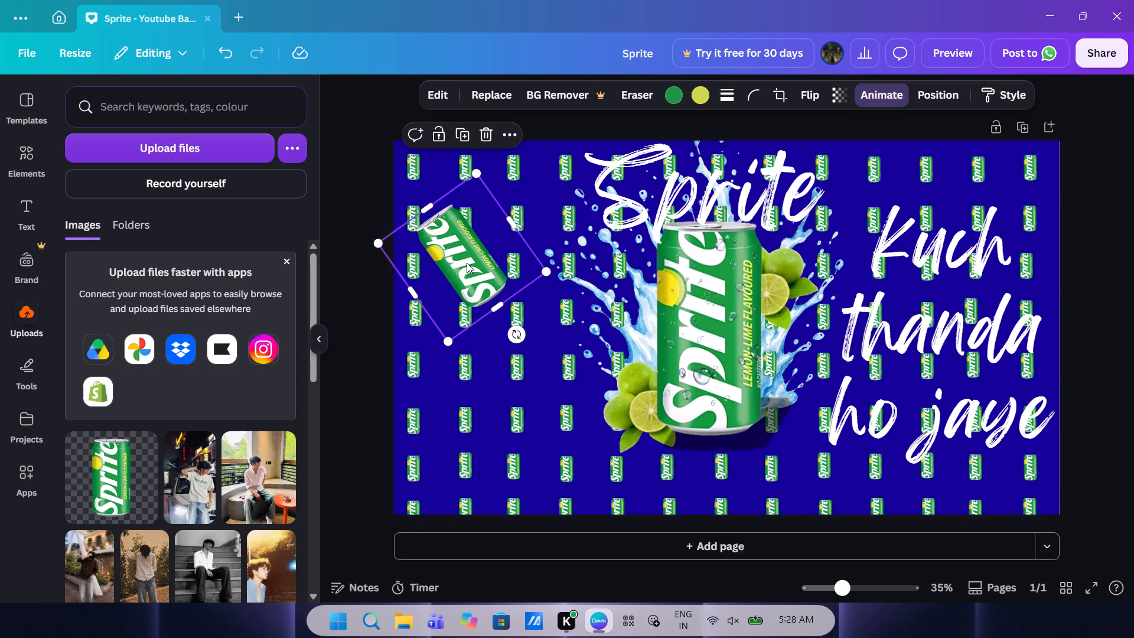
{"action": "key", "text": "ctrl+c"}
{"action": "key", "text": "ctrl+v"}
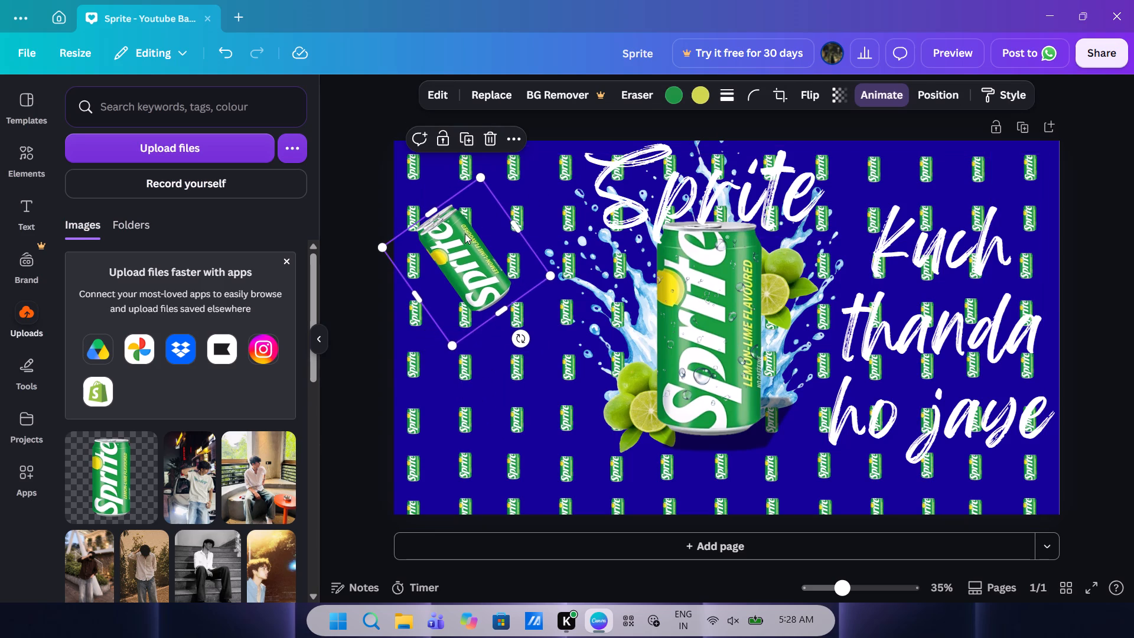
{"action": "left_click_drag", "start_coordinate": [519, 340], "coordinate": [400, 358]}
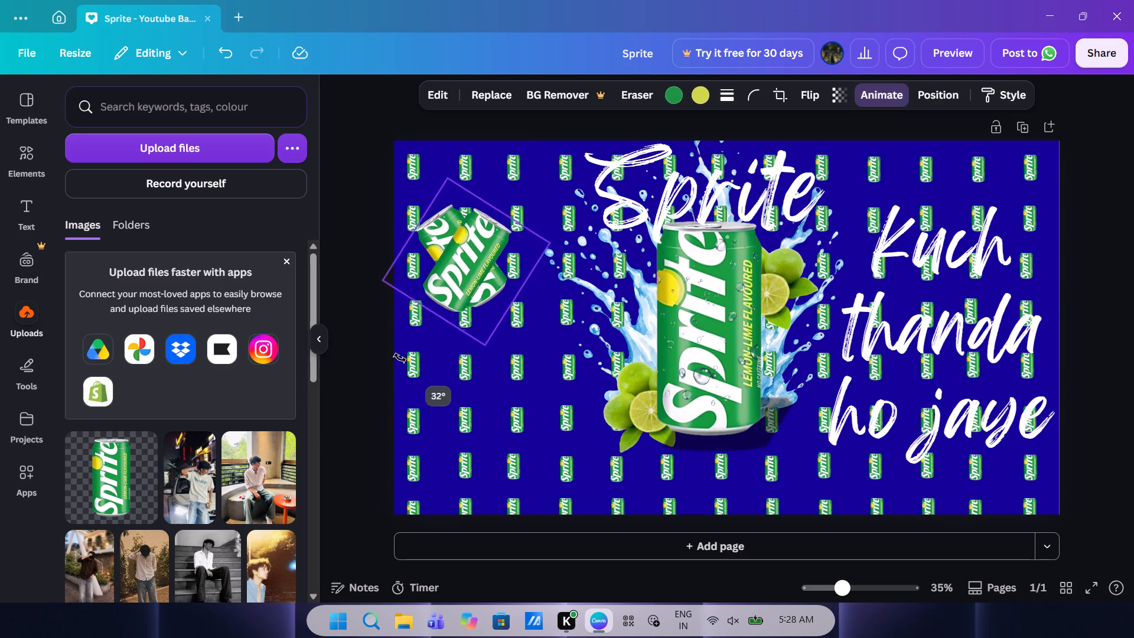
{"action": "left_click_drag", "start_coordinate": [400, 358], "coordinate": [388, 343]}
Move the right-leaning can copy to the right side of the large central can, overlapping its edge and the upper limes.
{"action": "left_click_drag", "start_coordinate": [460, 269], "coordinate": [506, 261]}
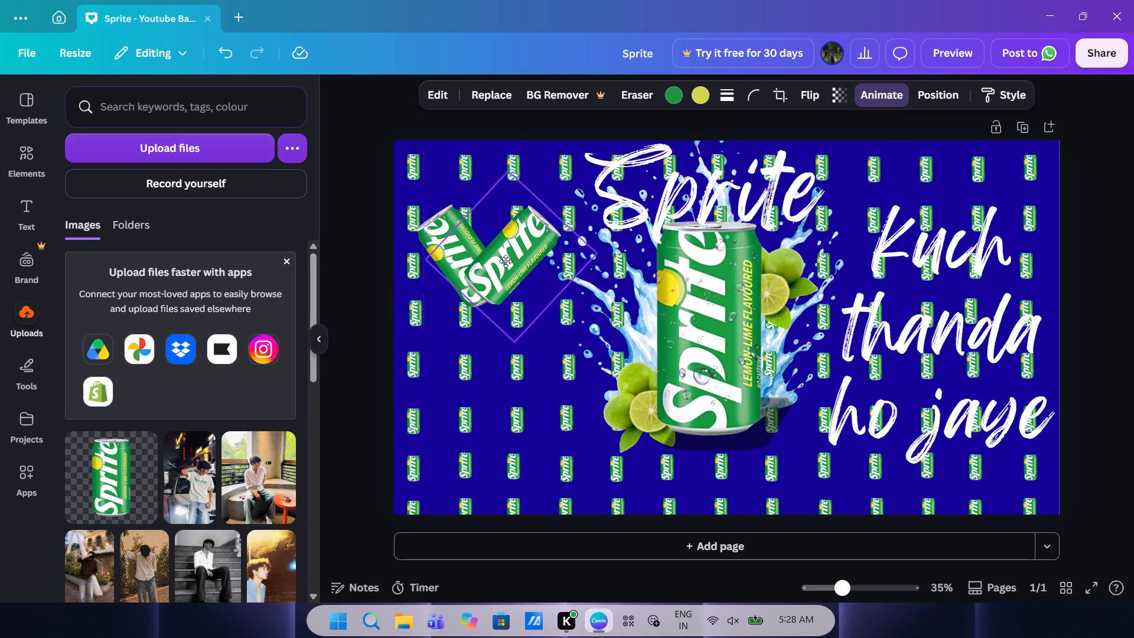
{"action": "left_click_drag", "start_coordinate": [506, 261], "coordinate": [500, 259]}
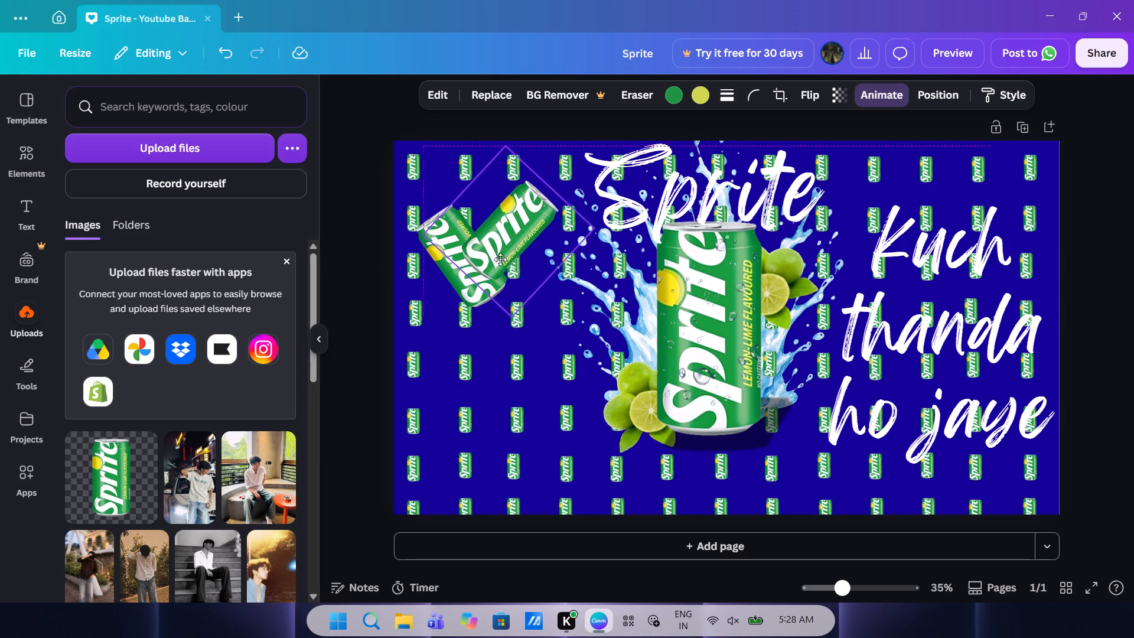
{"action": "left_click_drag", "start_coordinate": [500, 259], "coordinate": [474, 286]}
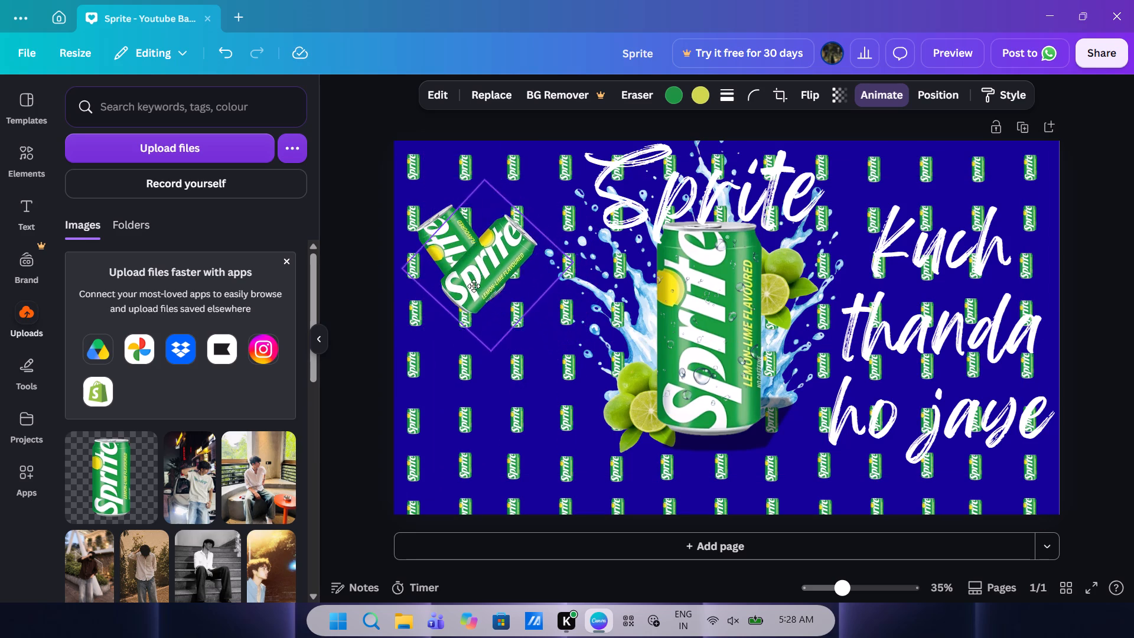
{"action": "left_click_drag", "start_coordinate": [474, 286], "coordinate": [464, 291]}
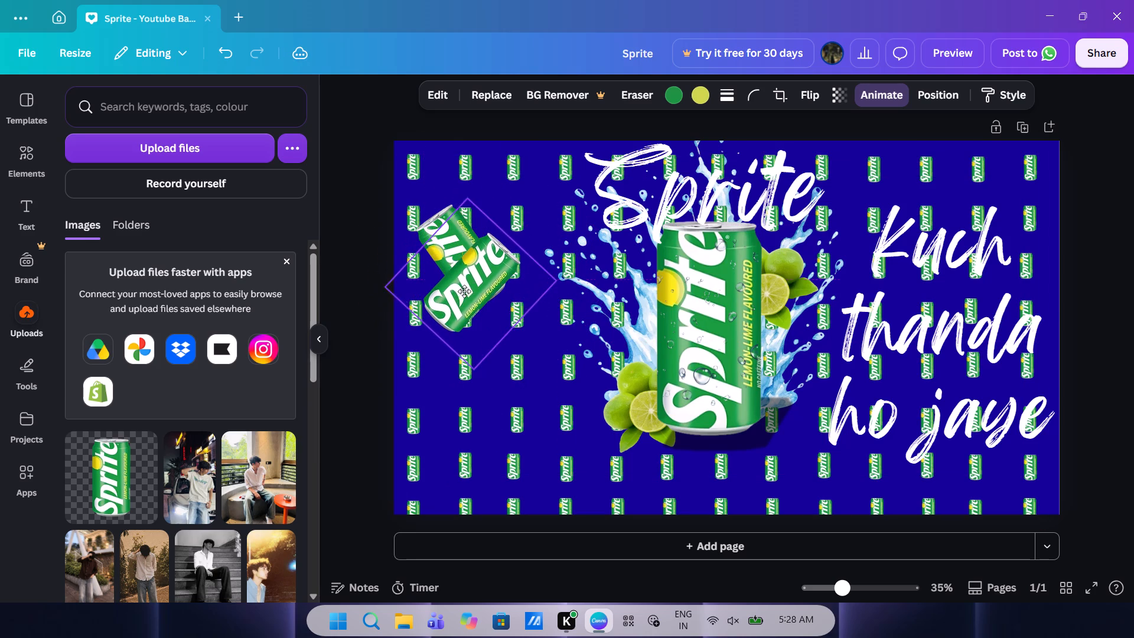
{"action": "left_click_drag", "start_coordinate": [464, 291], "coordinate": [465, 291]}
{"action": "left_click_drag", "start_coordinate": [465, 291], "coordinate": [683, 396]}
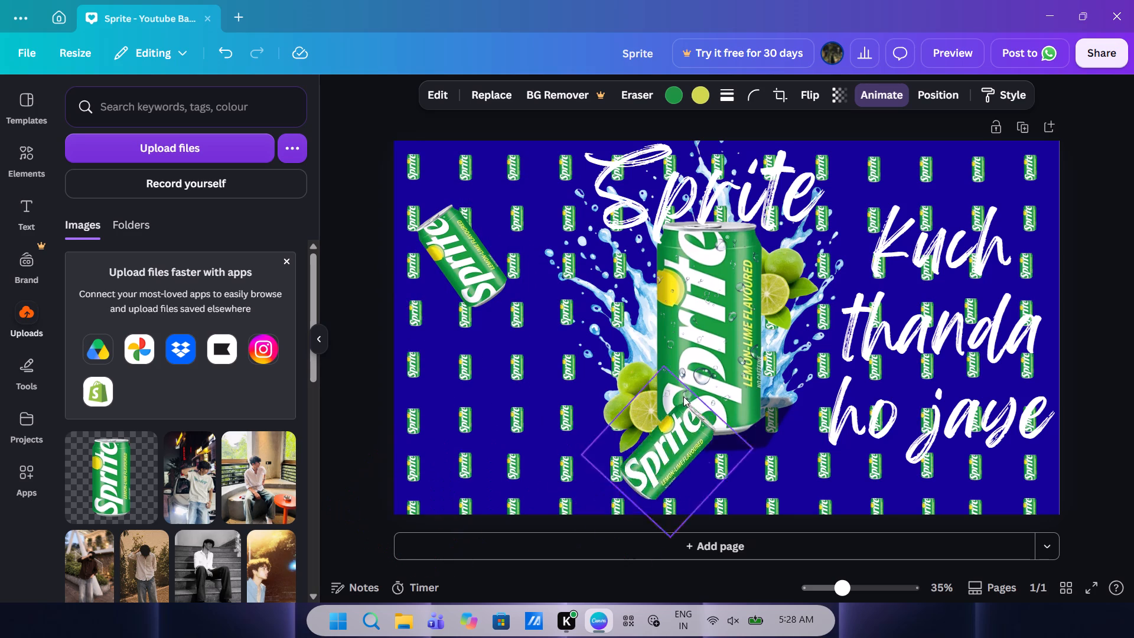
{"action": "left_click_drag", "start_coordinate": [683, 396], "coordinate": [770, 357]}
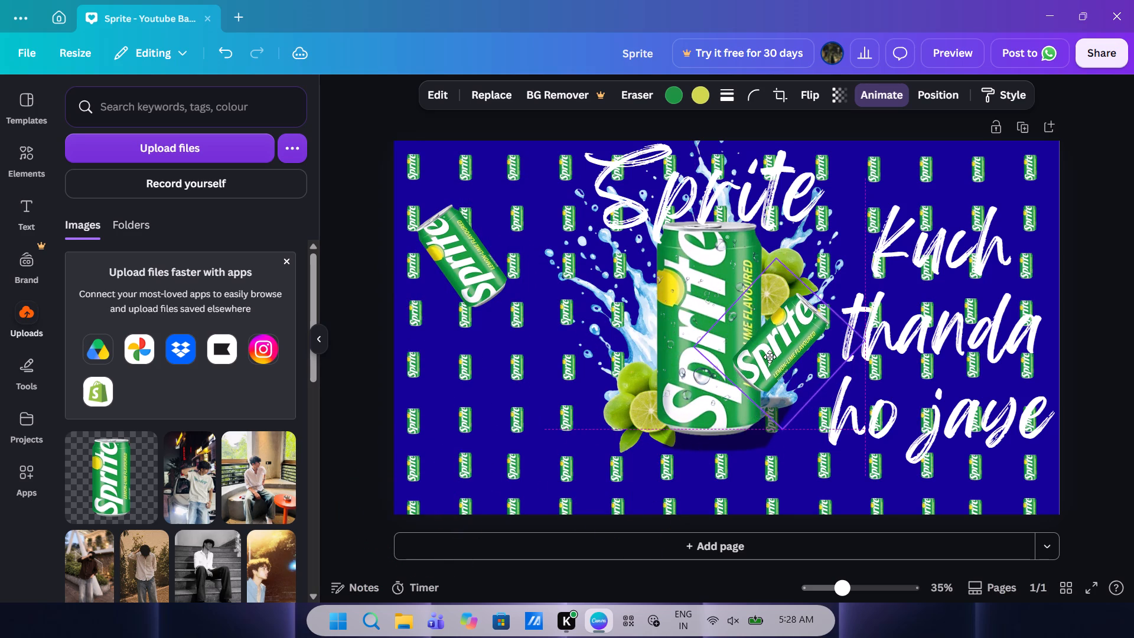
{"action": "left_click_drag", "start_coordinate": [770, 357], "coordinate": [757, 356]}
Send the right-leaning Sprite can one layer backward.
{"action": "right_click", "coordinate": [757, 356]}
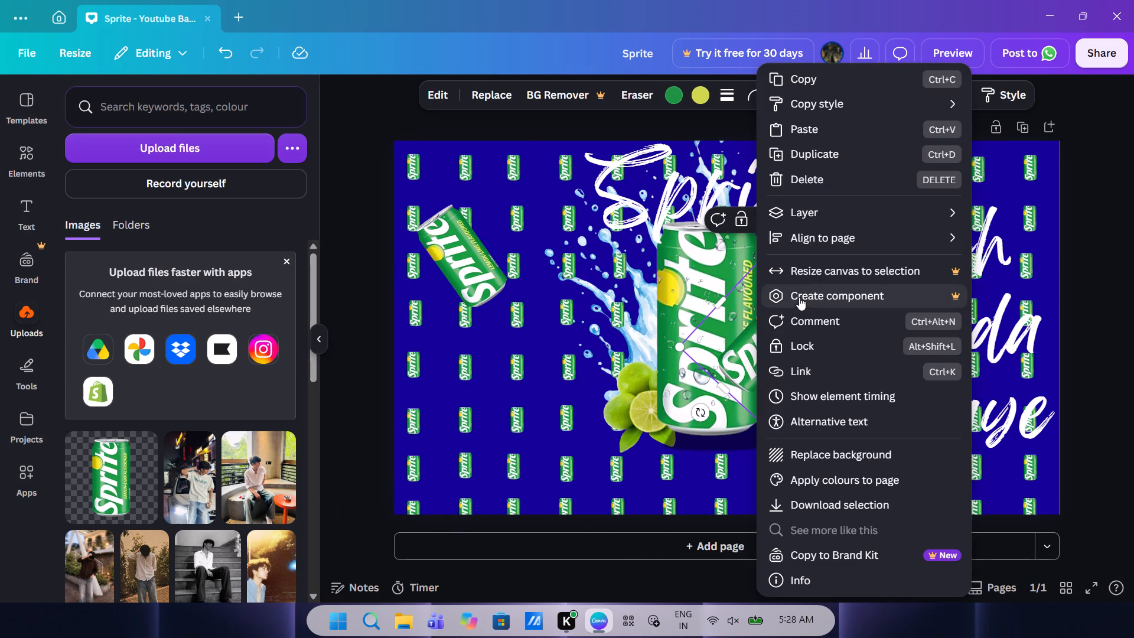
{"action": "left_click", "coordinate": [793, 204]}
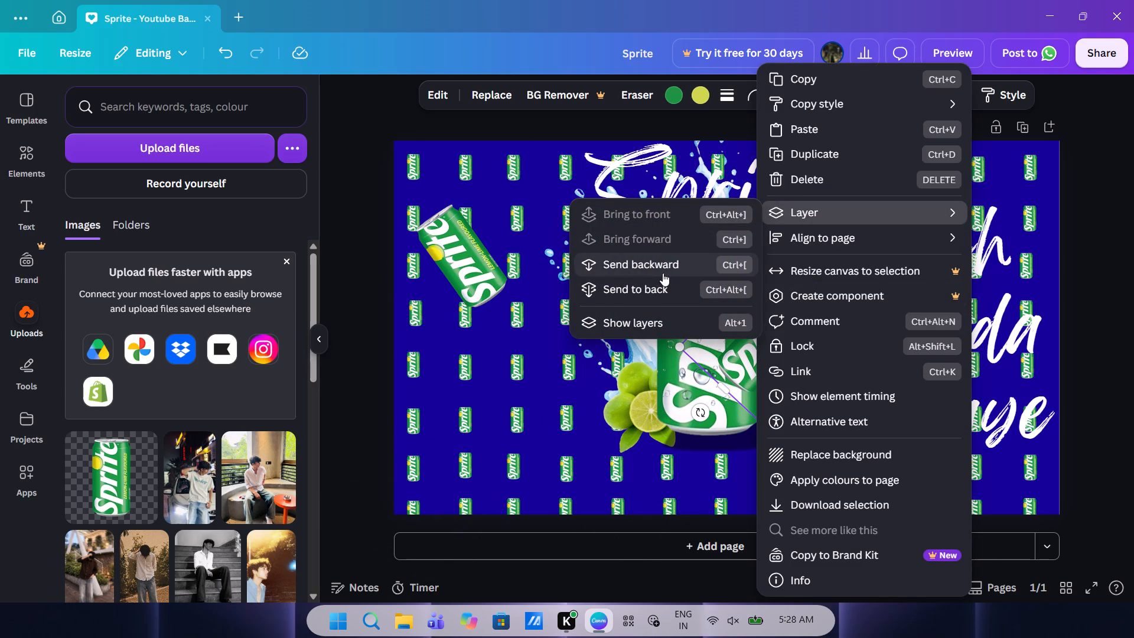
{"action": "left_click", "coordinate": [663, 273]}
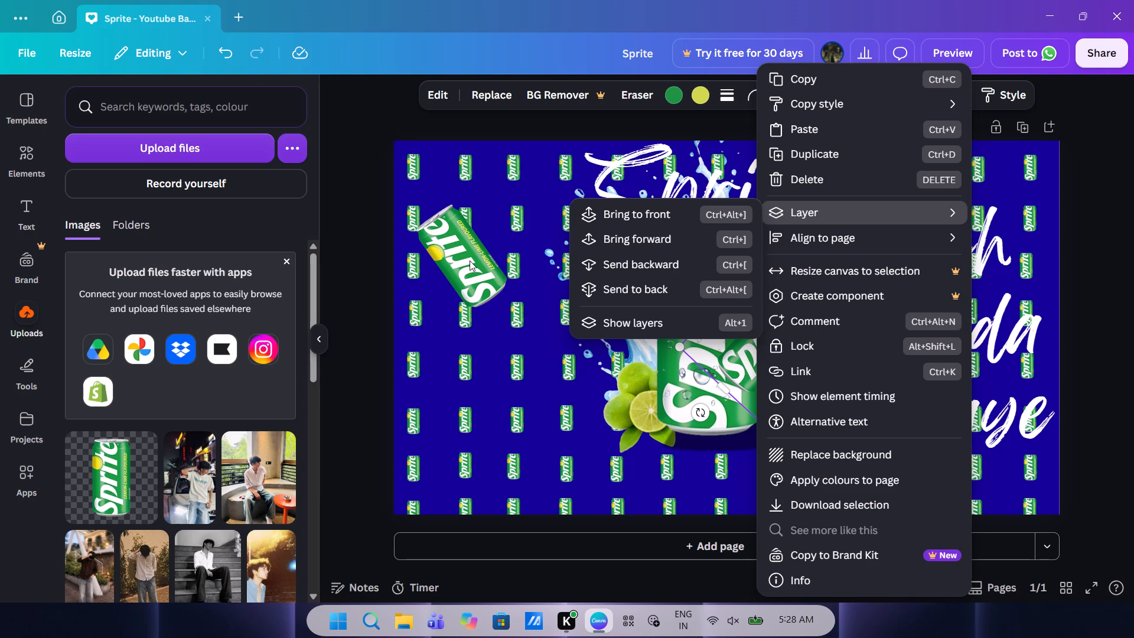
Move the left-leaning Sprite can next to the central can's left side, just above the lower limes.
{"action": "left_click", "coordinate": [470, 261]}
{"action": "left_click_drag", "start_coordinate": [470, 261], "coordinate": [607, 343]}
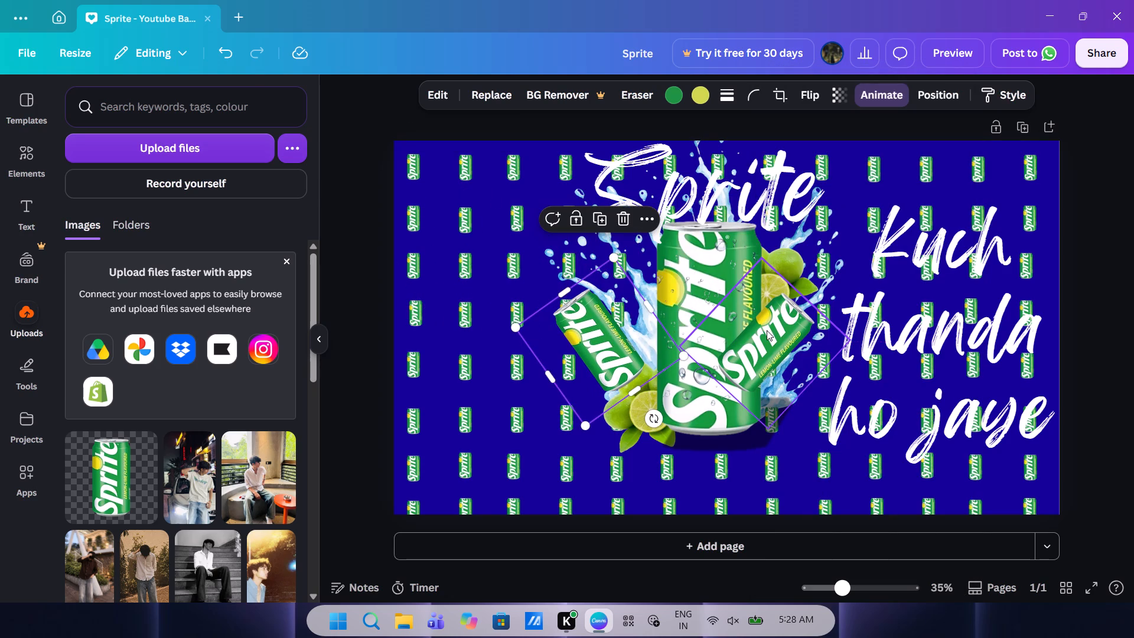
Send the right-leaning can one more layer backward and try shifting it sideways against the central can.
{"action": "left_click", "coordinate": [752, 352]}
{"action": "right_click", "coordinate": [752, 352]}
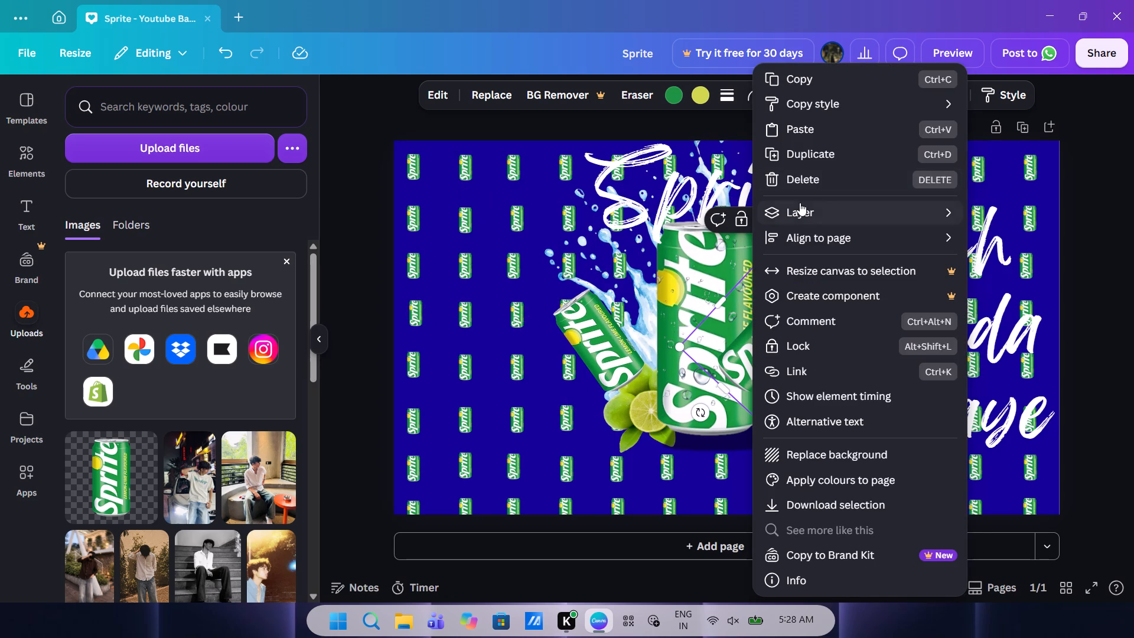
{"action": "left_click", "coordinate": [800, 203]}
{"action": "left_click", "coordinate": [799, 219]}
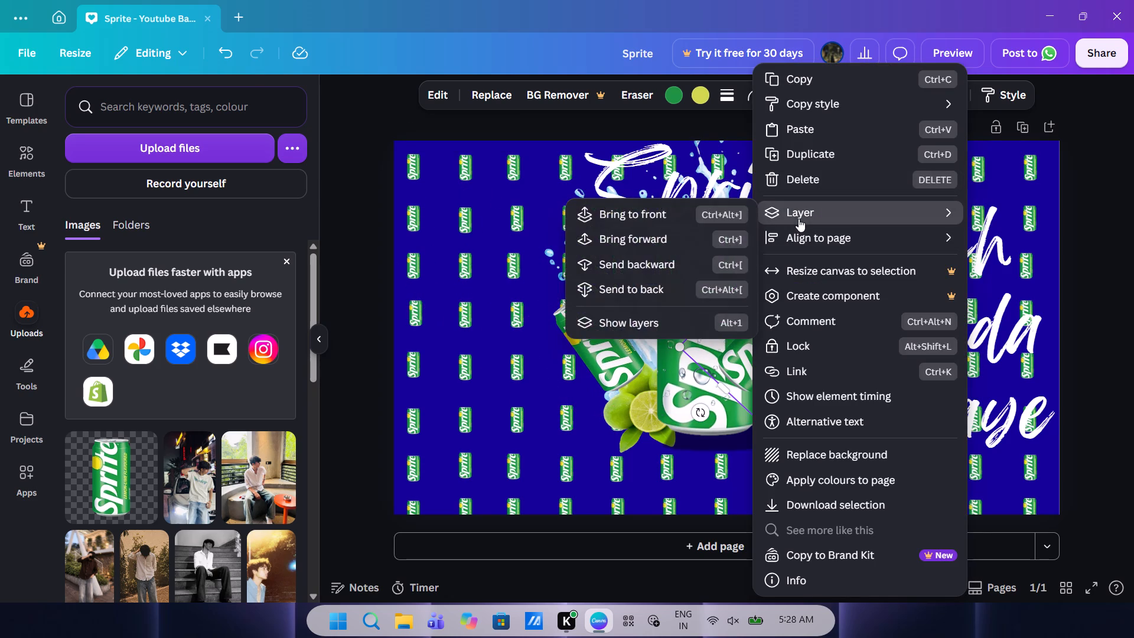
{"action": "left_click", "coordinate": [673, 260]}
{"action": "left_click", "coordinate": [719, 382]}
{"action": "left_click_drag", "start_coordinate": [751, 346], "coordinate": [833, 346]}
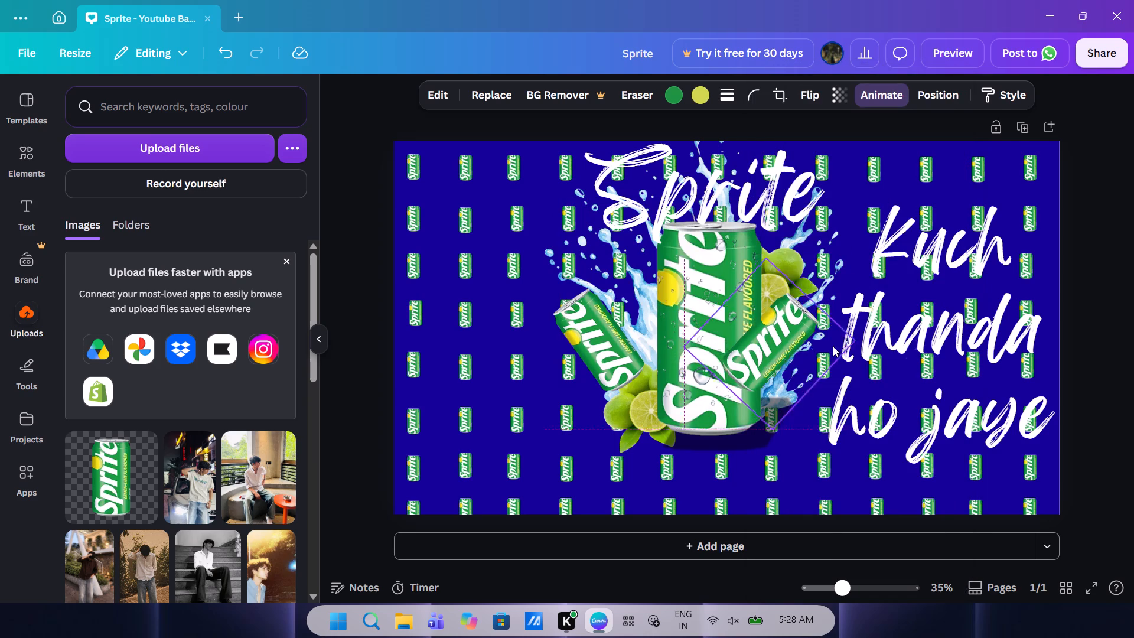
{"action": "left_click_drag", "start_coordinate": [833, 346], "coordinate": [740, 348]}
Send the right-leaning can to the back of all layers.
{"action": "left_click", "coordinate": [740, 348]}
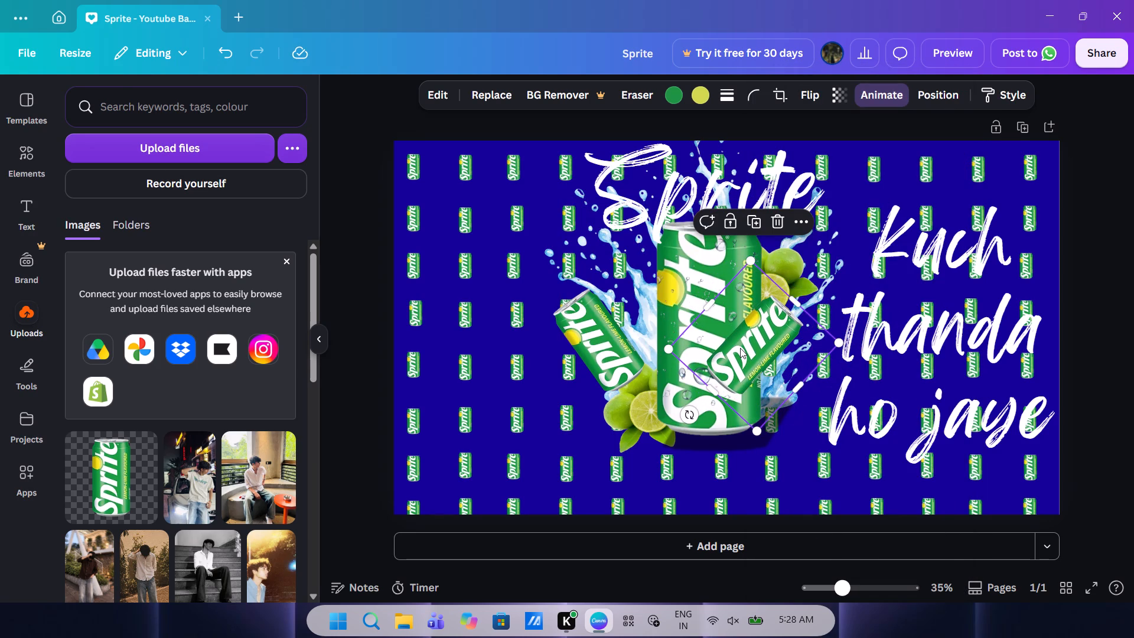
{"action": "right_click", "coordinate": [740, 348]}
{"action": "left_click", "coordinate": [806, 215]}
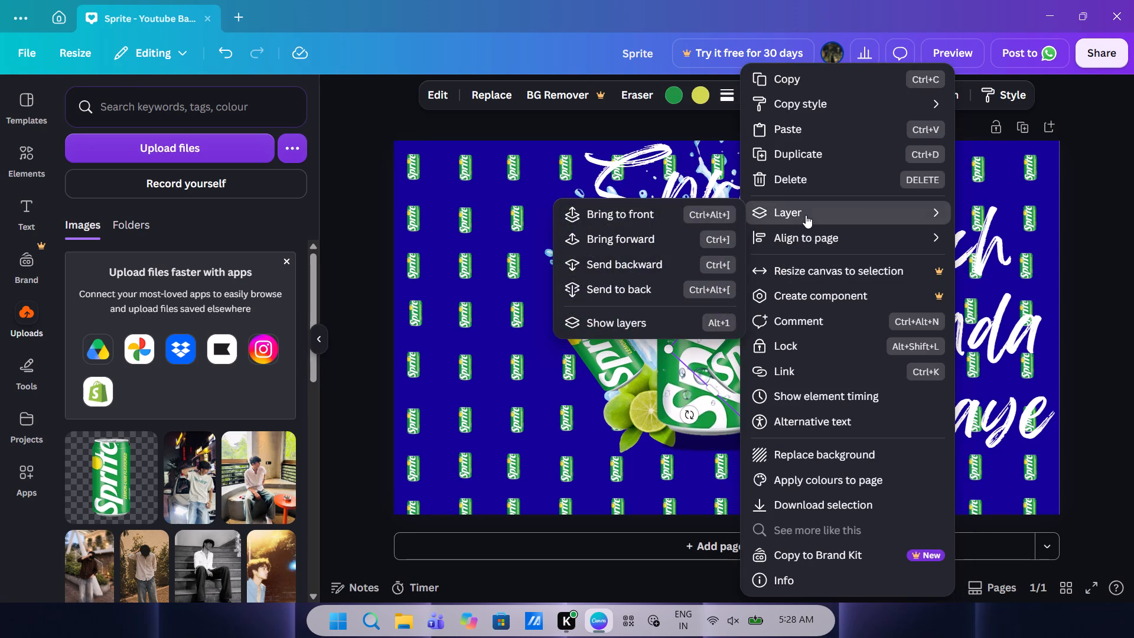
{"action": "left_click", "coordinate": [666, 283]}
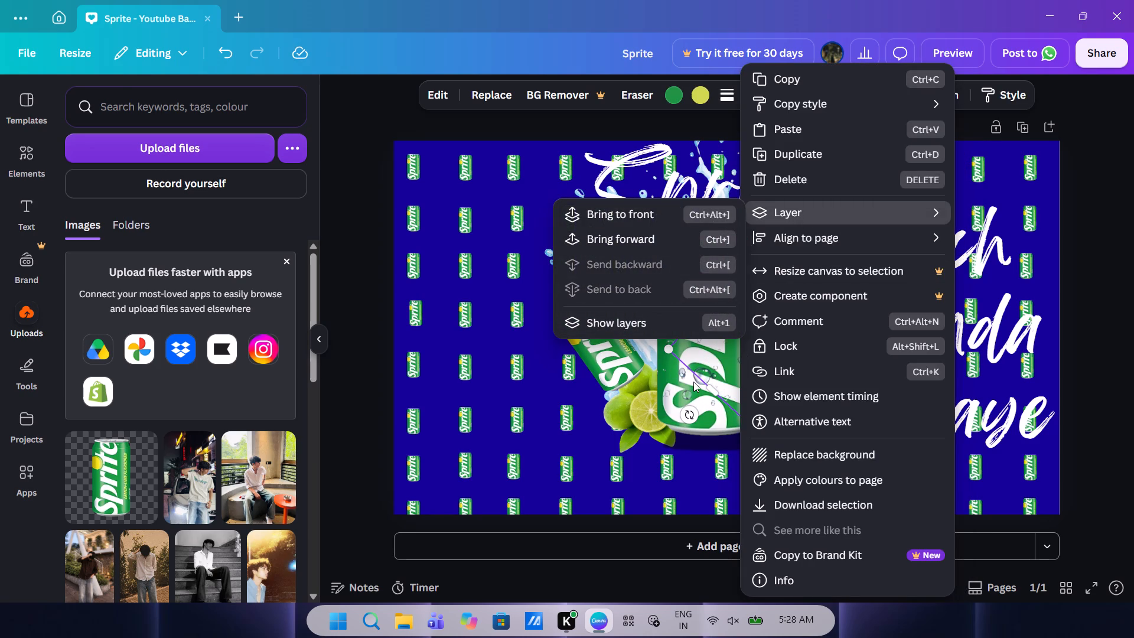
{"action": "left_click", "coordinate": [693, 382]}
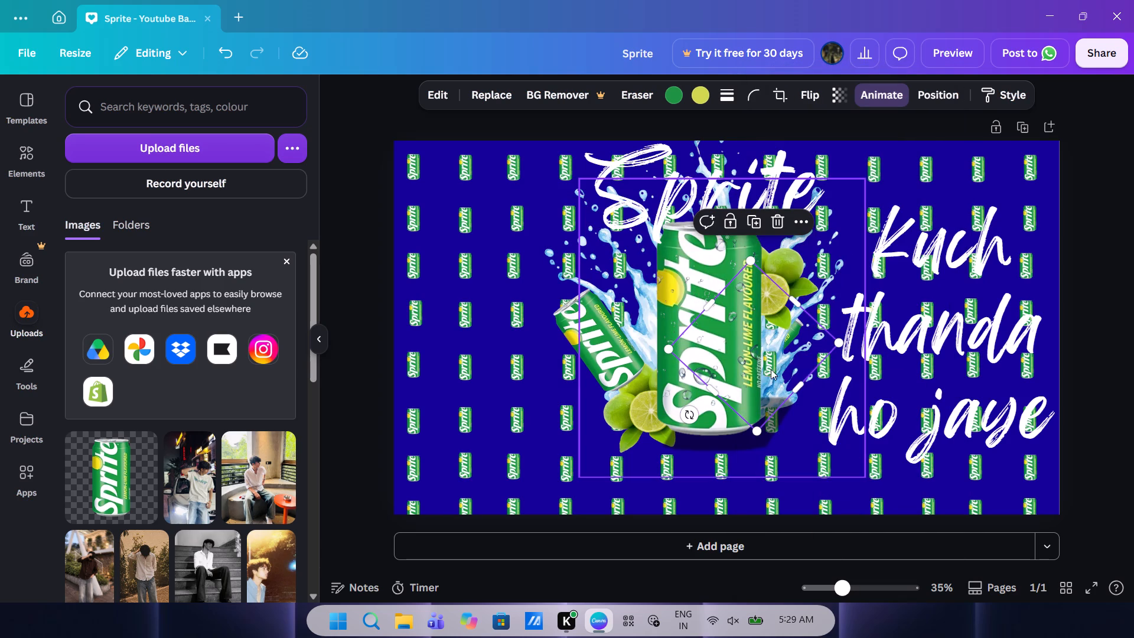
Move the right-leaning can so it peeks out behind the central can's right side, below the upper limes.
{"action": "left_click_drag", "start_coordinate": [770, 369], "coordinate": [822, 330]}
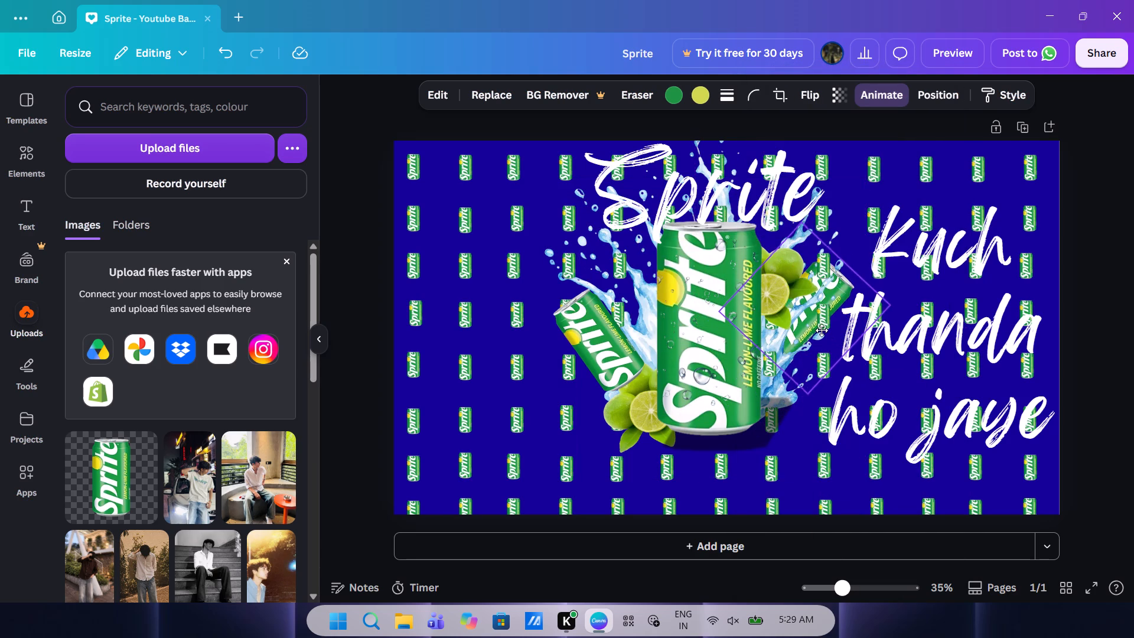
{"action": "left_click_drag", "start_coordinate": [822, 330], "coordinate": [828, 362]}
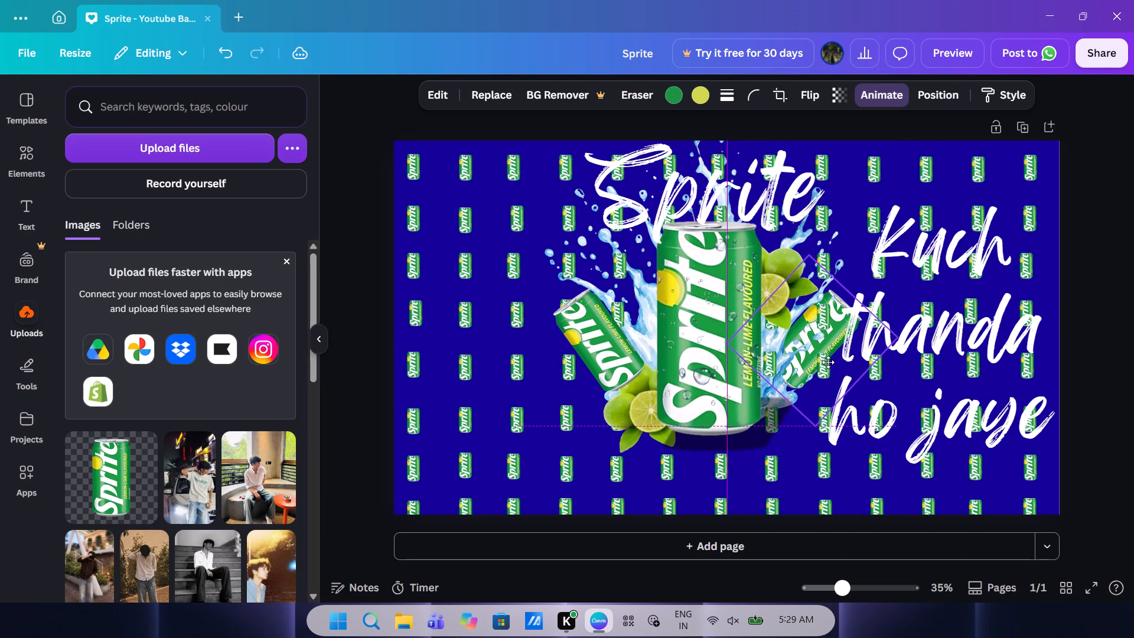
{"action": "left_click_drag", "start_coordinate": [828, 362], "coordinate": [795, 392]}
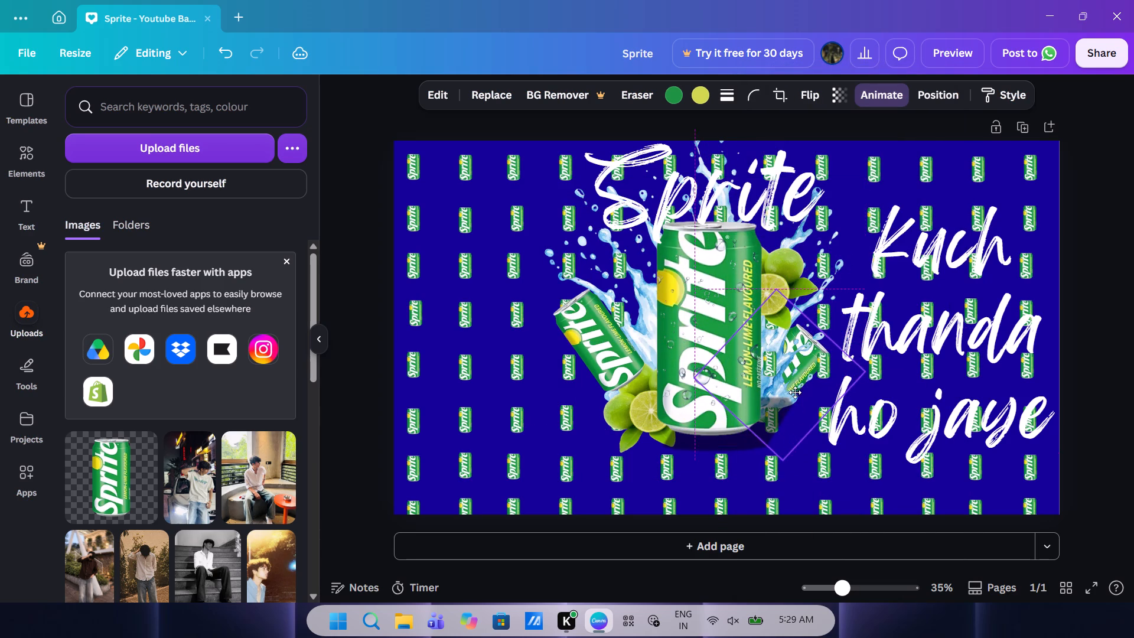
{"action": "left_click_drag", "start_coordinate": [795, 392], "coordinate": [791, 386]}
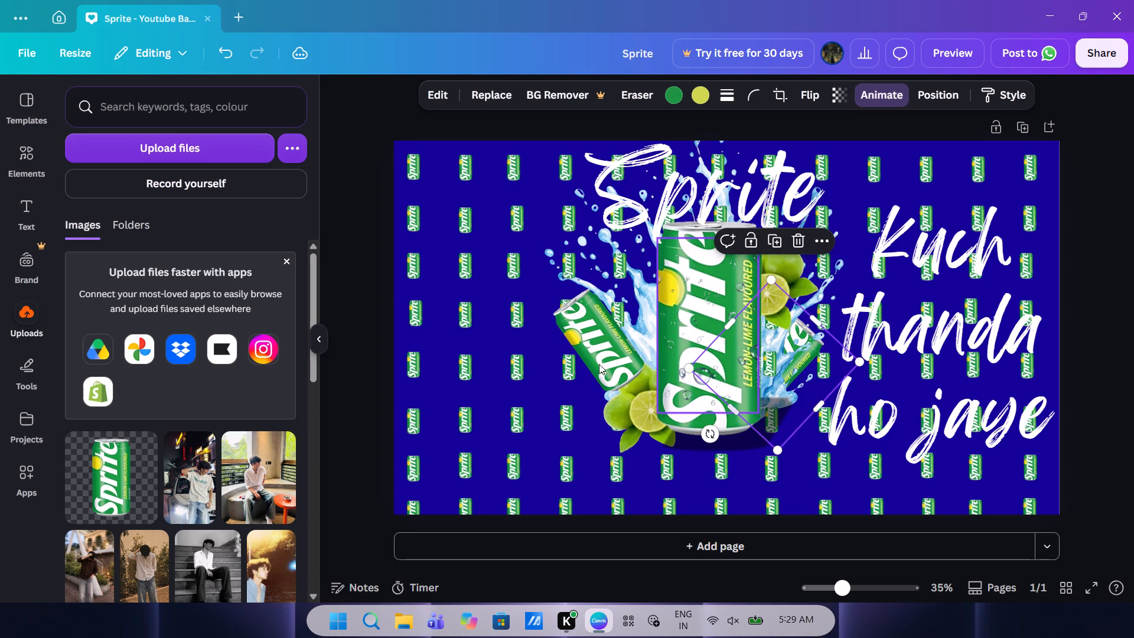
Move the left-leaning can to the central can's upper left side and send it to the back.
{"action": "left_click", "coordinate": [593, 359]}
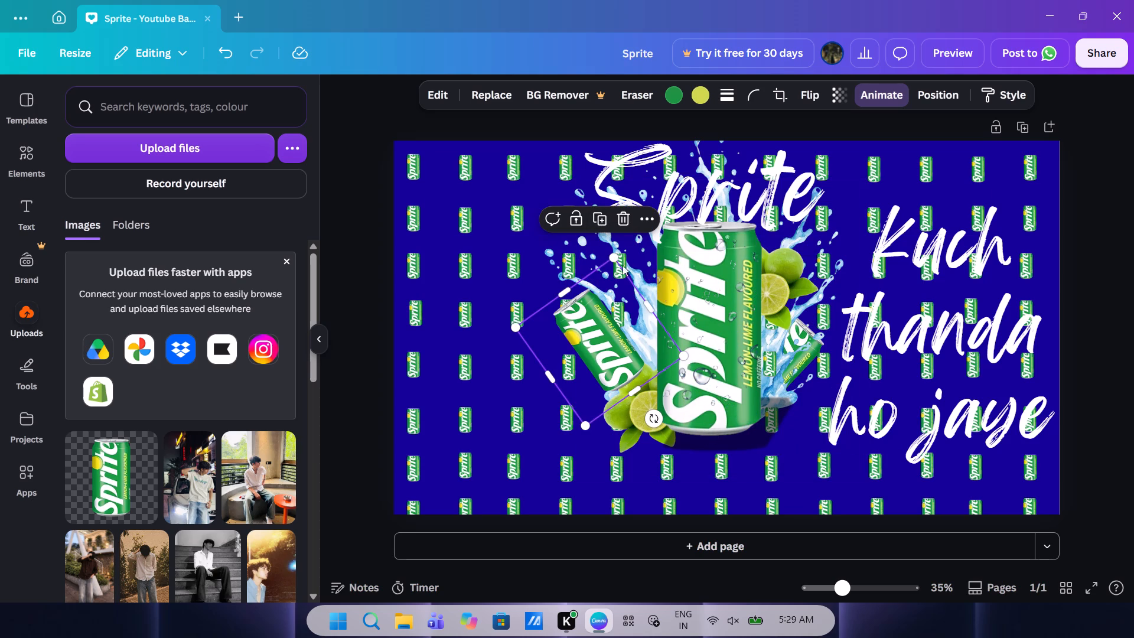
{"action": "left_click_drag", "start_coordinate": [596, 338], "coordinate": [630, 291]}
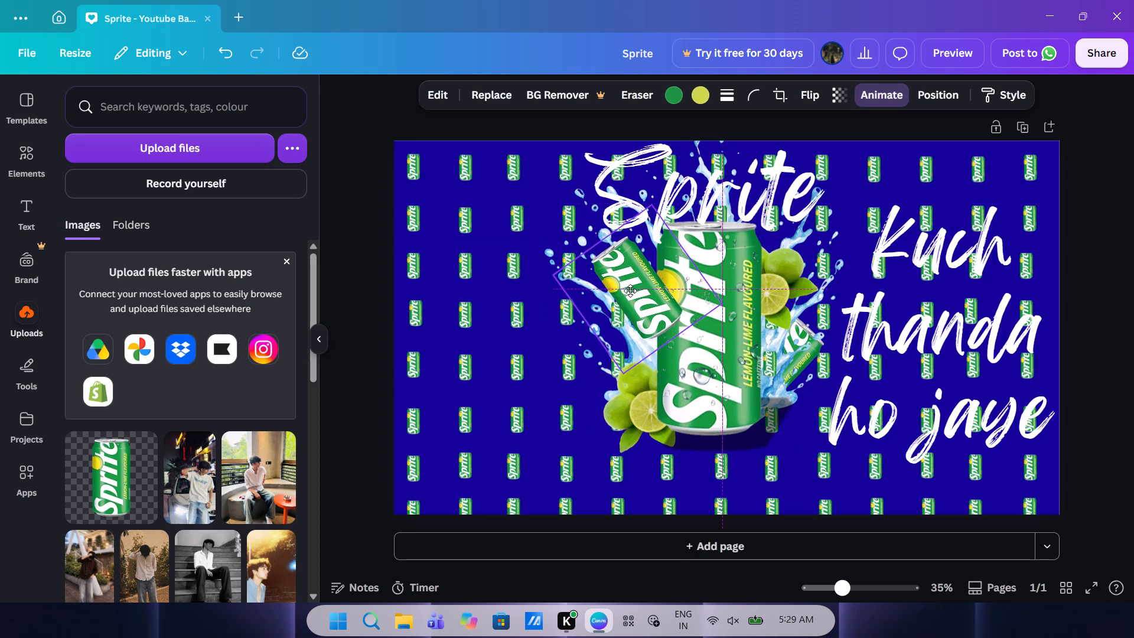
{"action": "left_click_drag", "start_coordinate": [630, 291], "coordinate": [628, 297]}
{"action": "right_click", "coordinate": [628, 297]}
{"action": "left_click", "coordinate": [689, 211]}
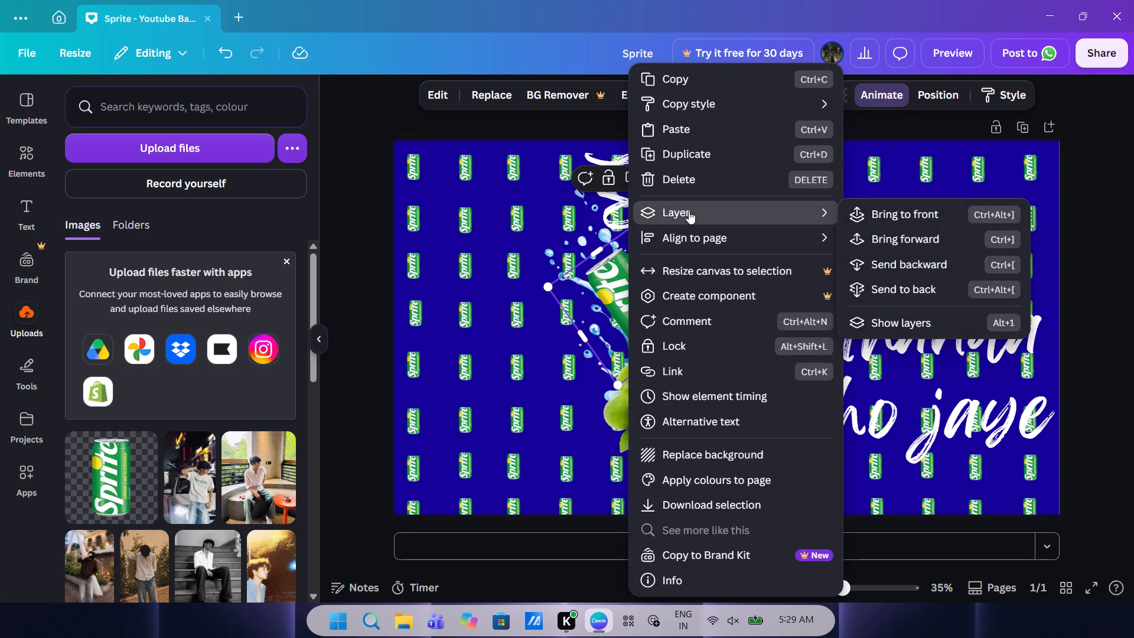
{"action": "left_click", "coordinate": [711, 217]}
{"action": "left_click", "coordinate": [874, 288]}
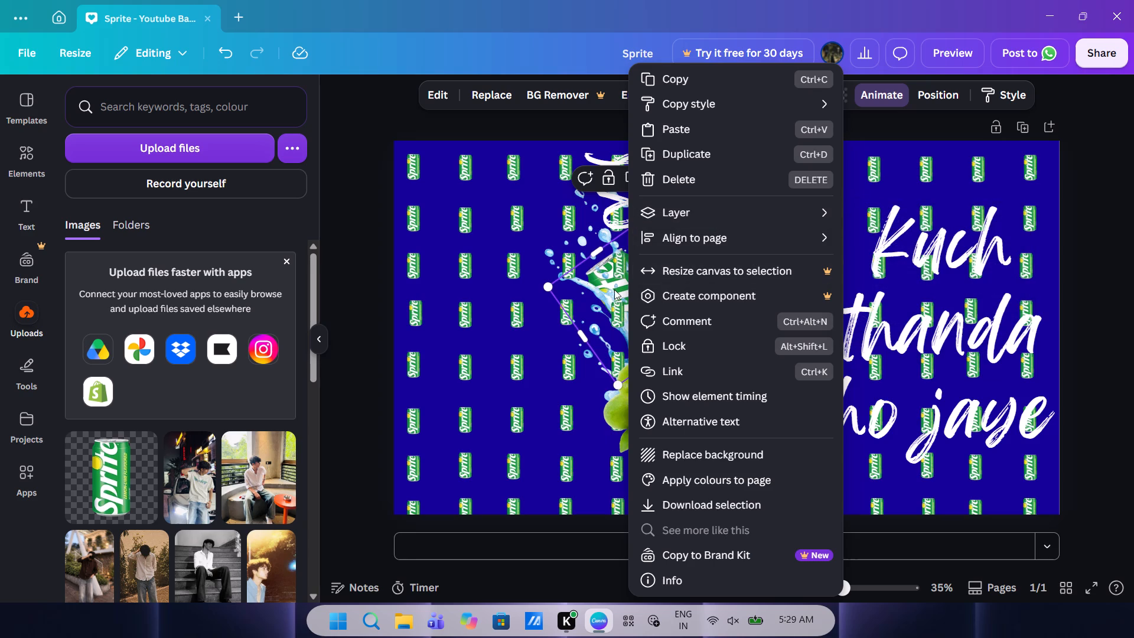
{"action": "left_click", "coordinate": [578, 290]}
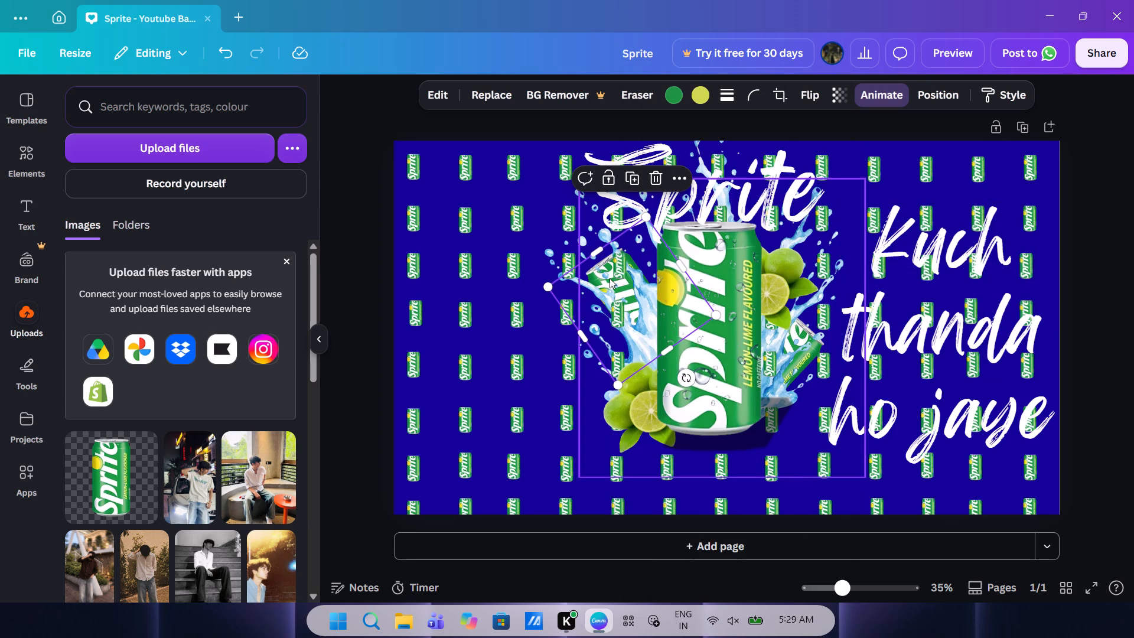
Shift the left-leaning can closer in so only its top peeks out behind the central can's upper left edge.
{"action": "left_click_drag", "start_coordinate": [640, 282], "coordinate": [665, 272]}
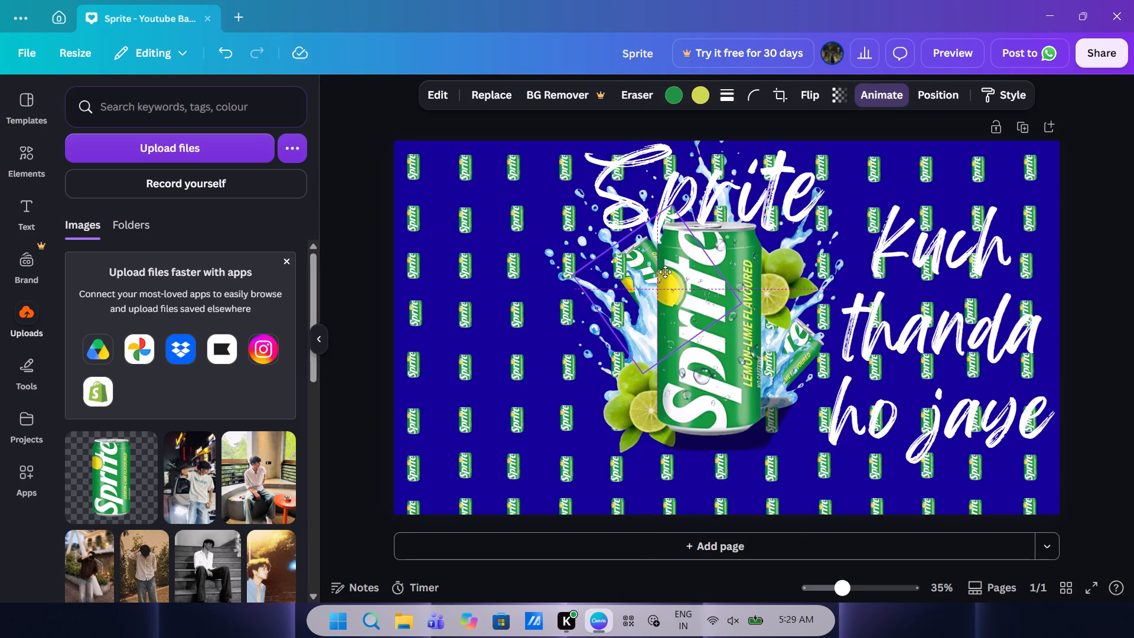
{"action": "left_click_drag", "start_coordinate": [665, 272], "coordinate": [651, 255]}
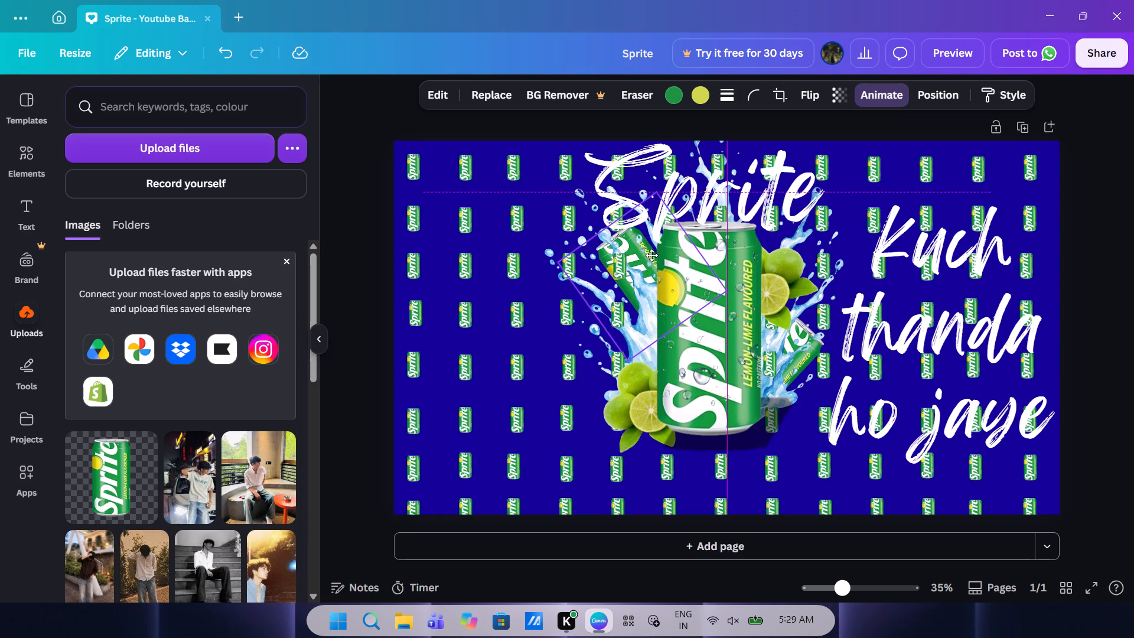
{"action": "left_click_drag", "start_coordinate": [651, 255], "coordinate": [663, 263]}
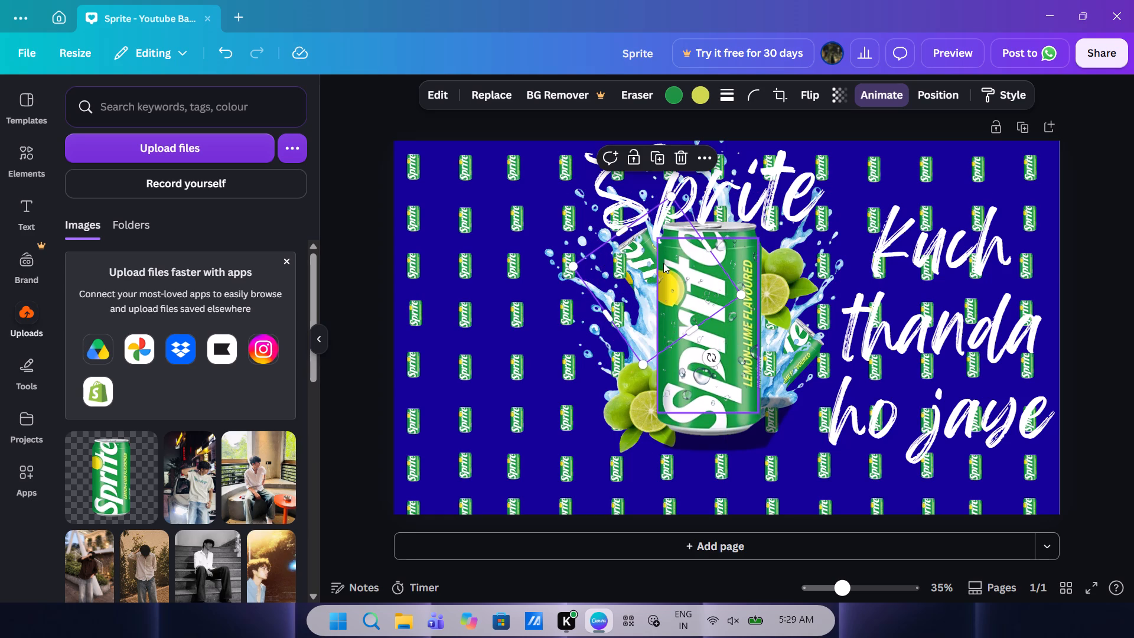
{"action": "left_click", "coordinate": [348, 323]}
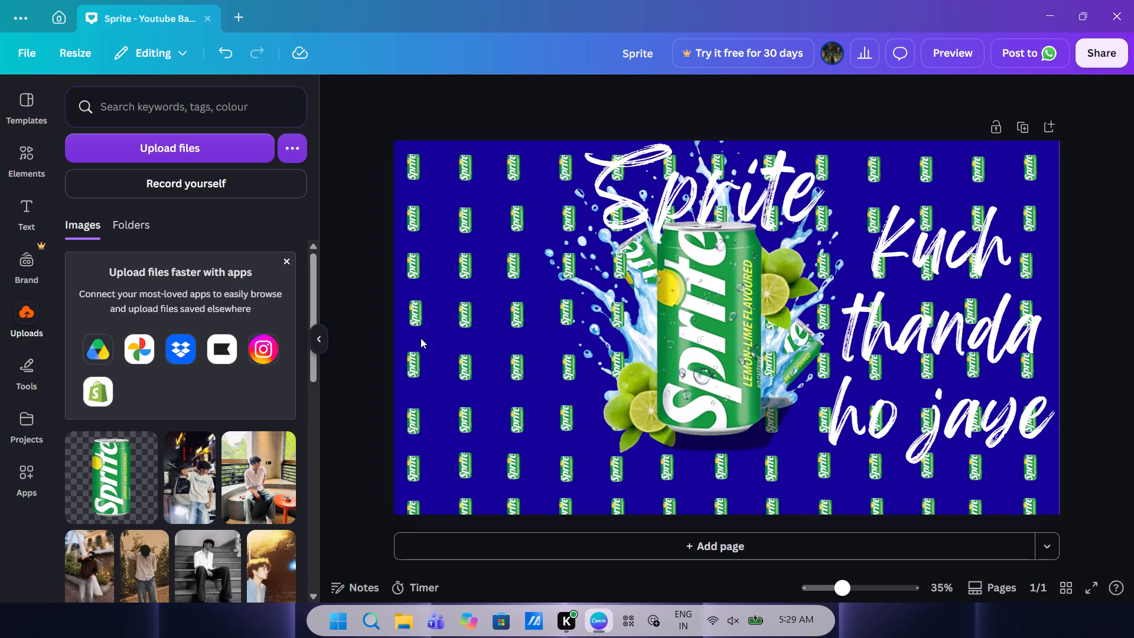
Nudge the large central Sprite can image slightly upward, keeping its horizontal position.
{"action": "left_click", "coordinate": [607, 431]}
{"action": "left_click", "coordinate": [630, 403]}
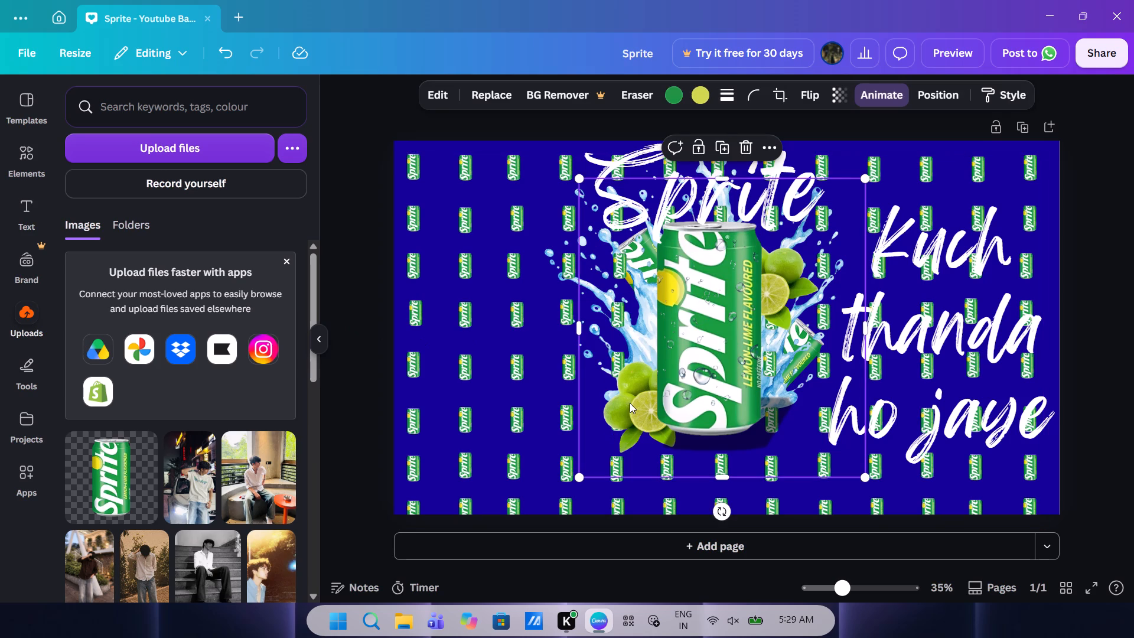
{"action": "left_click", "coordinate": [718, 305]}
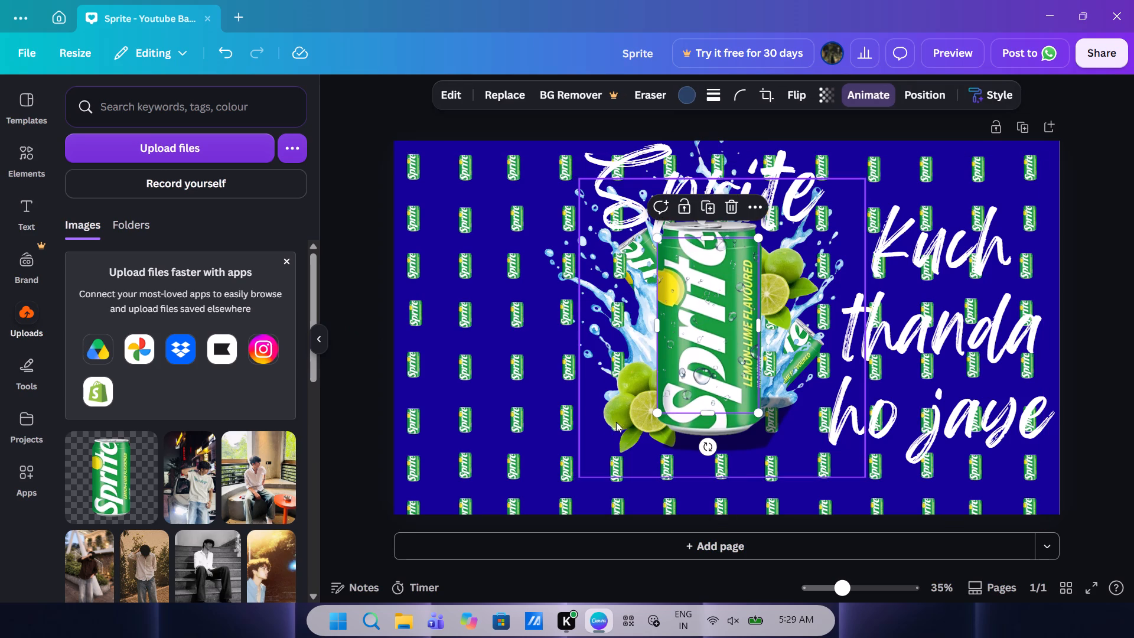
{"action": "left_click", "coordinate": [643, 402]}
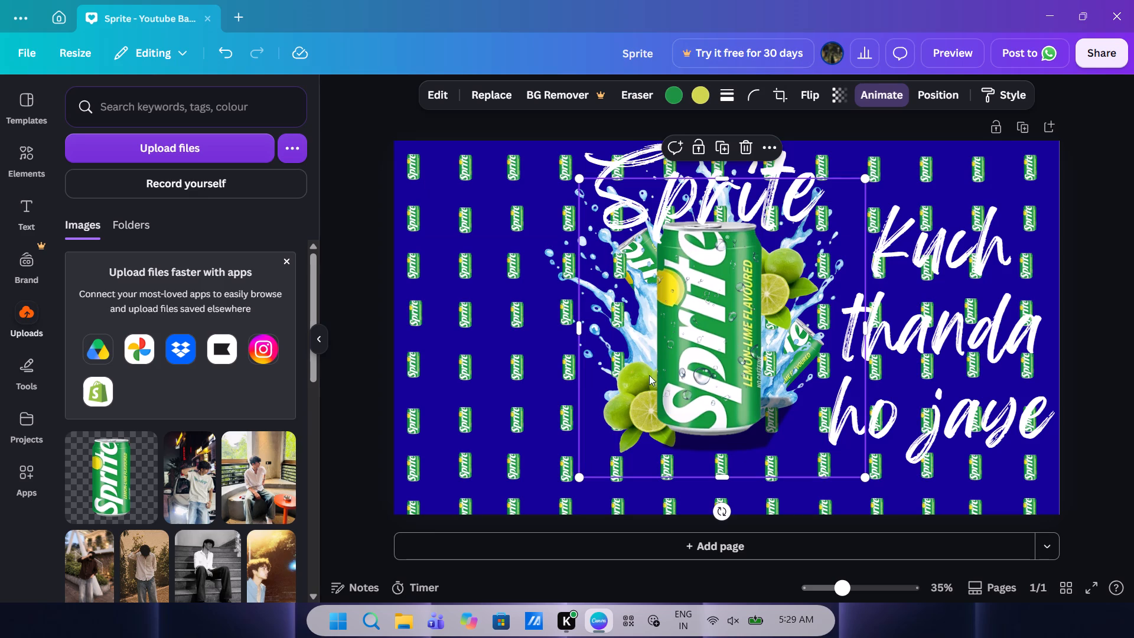
{"action": "left_click_drag", "start_coordinate": [627, 405], "coordinate": [625, 393]}
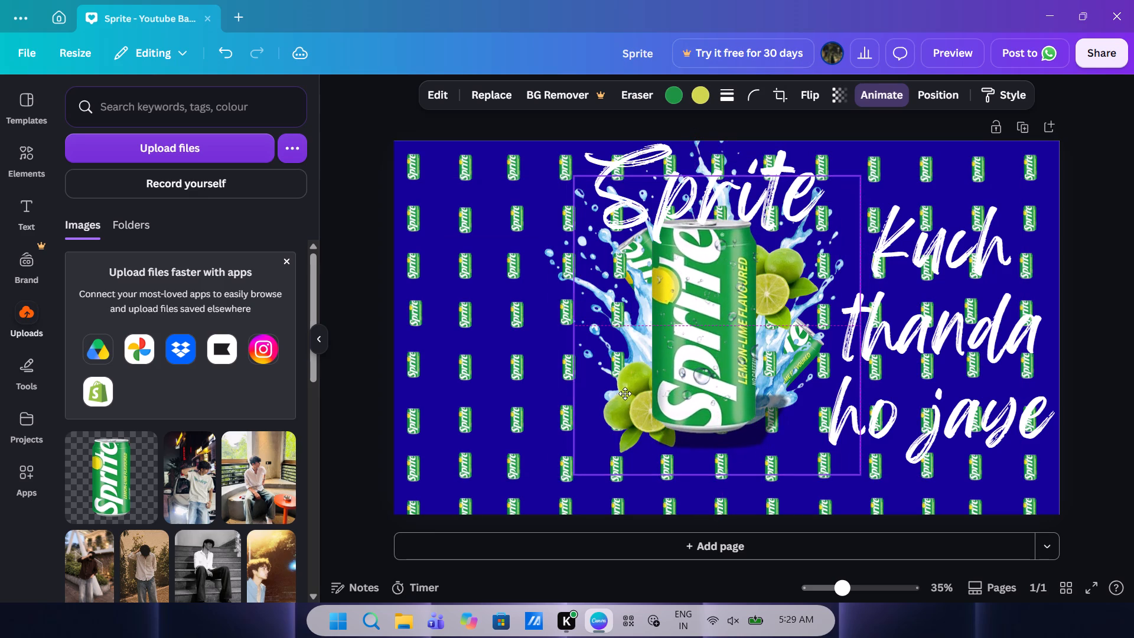
{"action": "left_click_drag", "start_coordinate": [625, 393], "coordinate": [625, 396]}
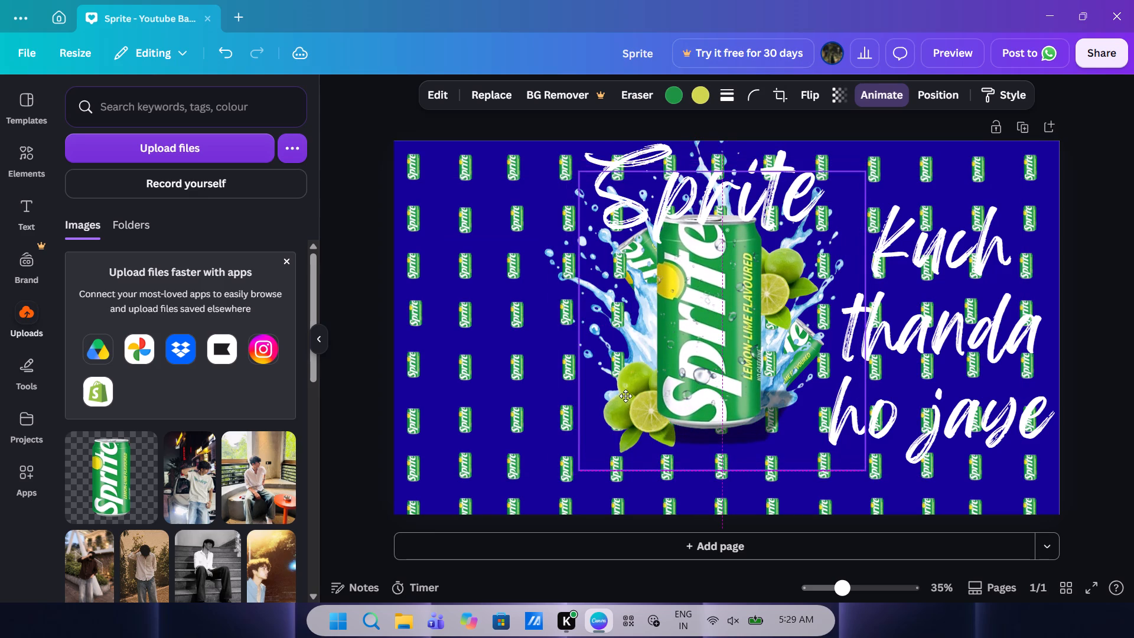
{"action": "left_click_drag", "start_coordinate": [625, 396], "coordinate": [627, 395]}
{"action": "left_click", "coordinate": [447, 391]}
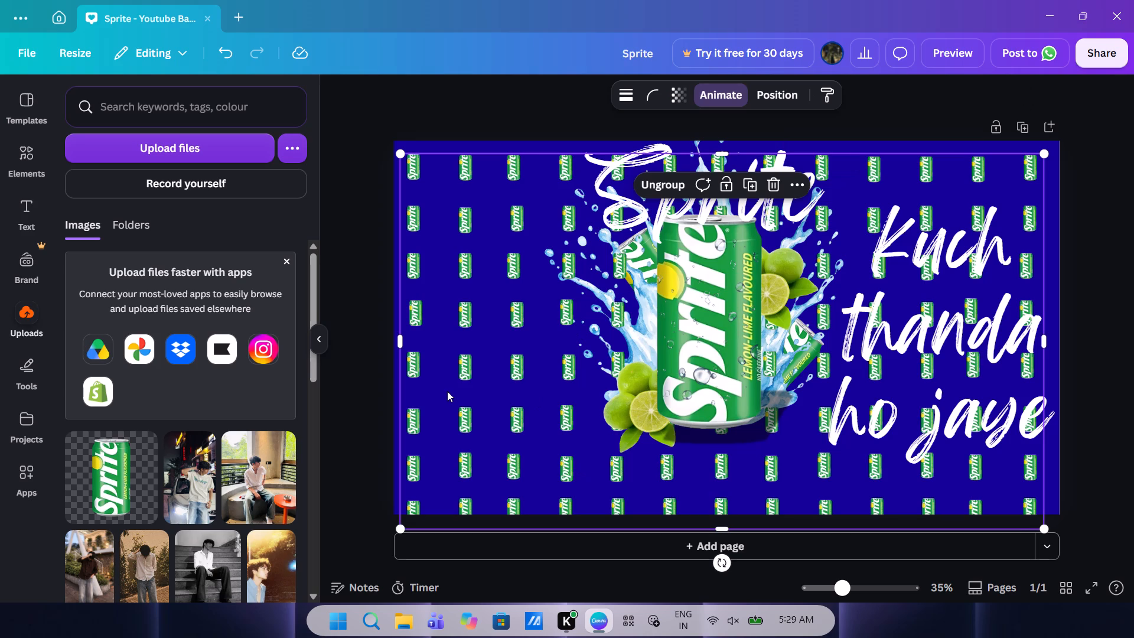
Close the Sprite banner design.
{"action": "left_click", "coordinate": [209, 17]}
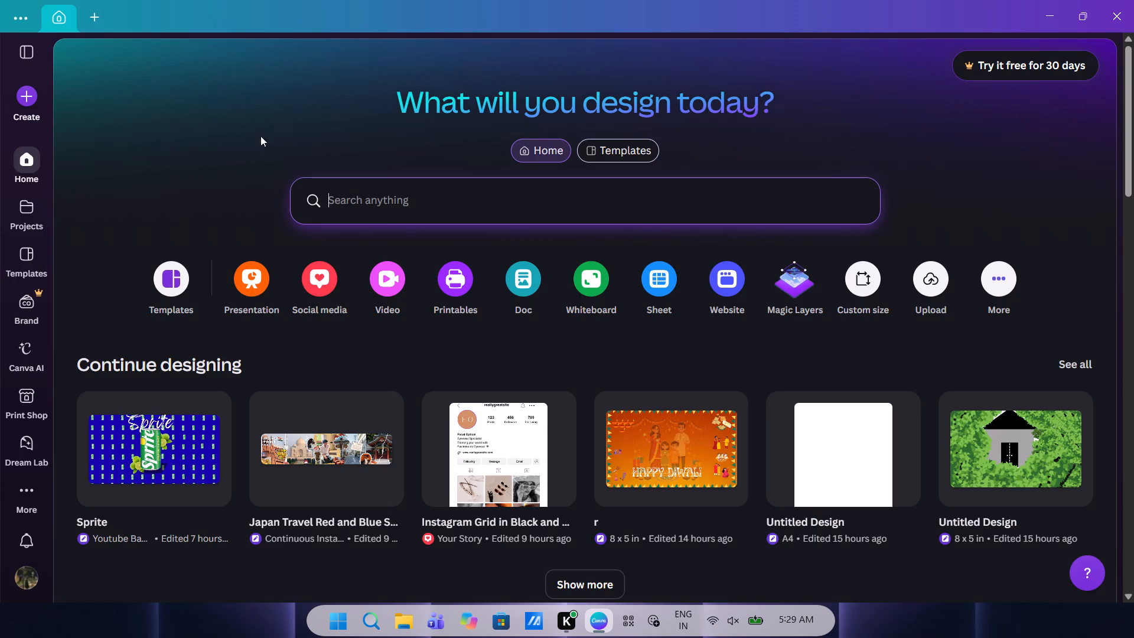
Create a blank presentation and apply the Introduction page of the Red and Black Bold Modern Digital Marketing Presentation template.
{"action": "double_click", "coordinate": [255, 283]}
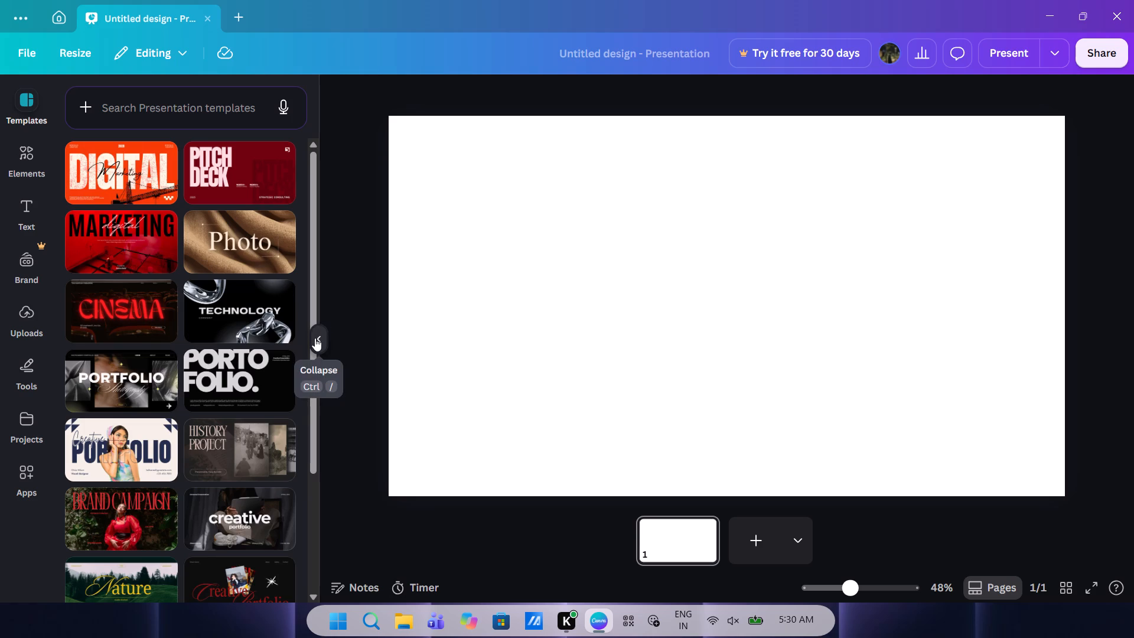
{"action": "left_click", "coordinate": [139, 235]}
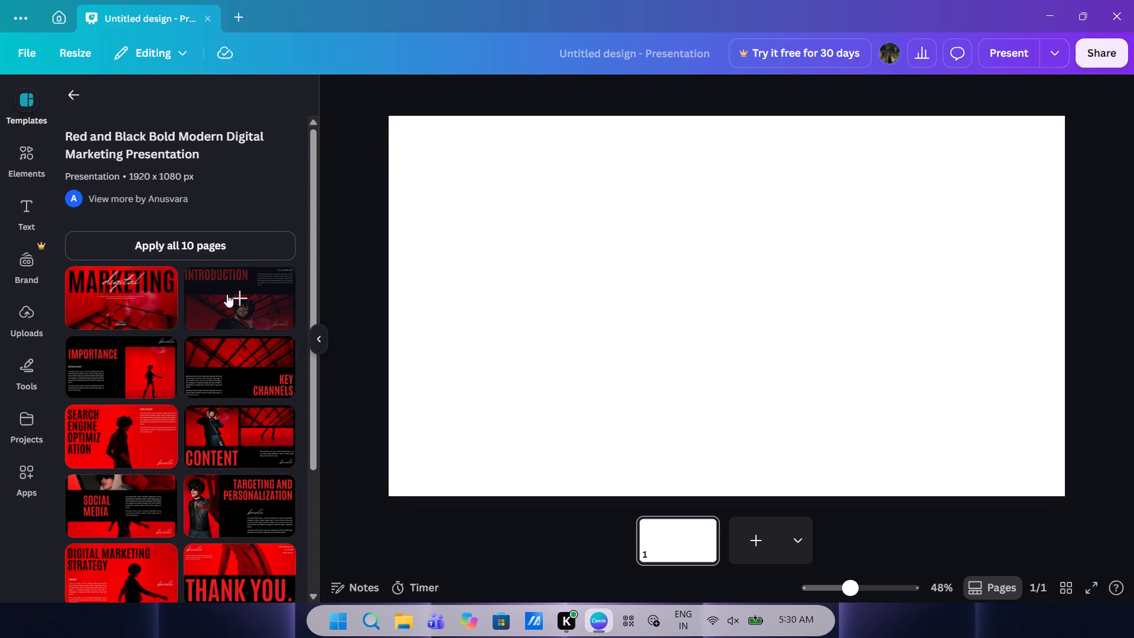
{"action": "left_click", "coordinate": [227, 294]}
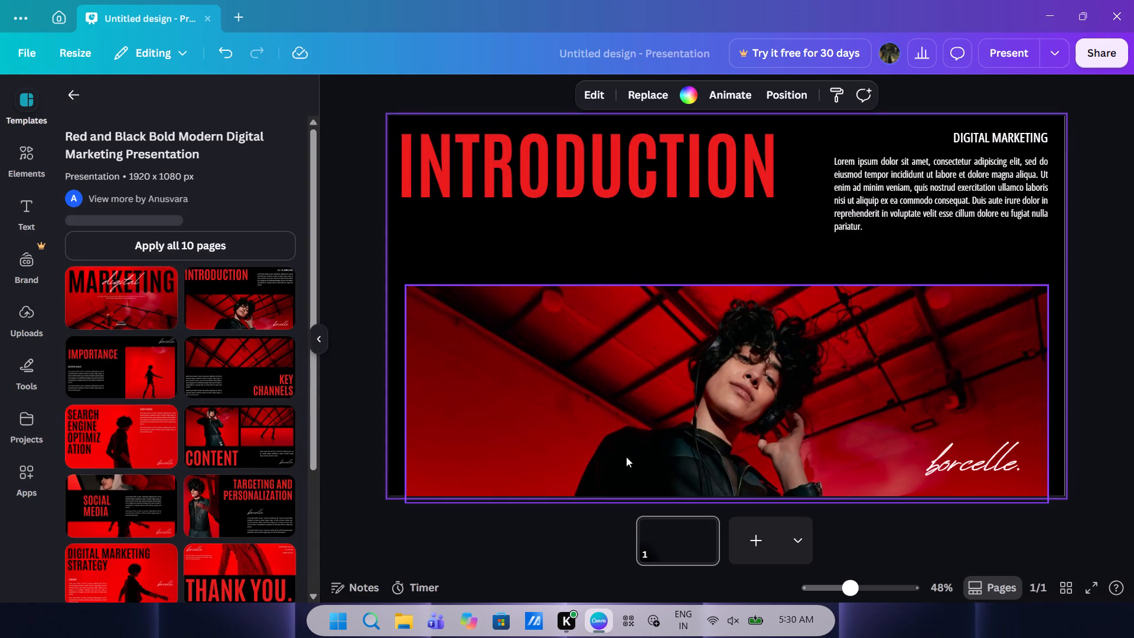
Select the INTRODUCTION heading, then close the untitled presentation.
{"action": "left_click", "coordinate": [597, 210]}
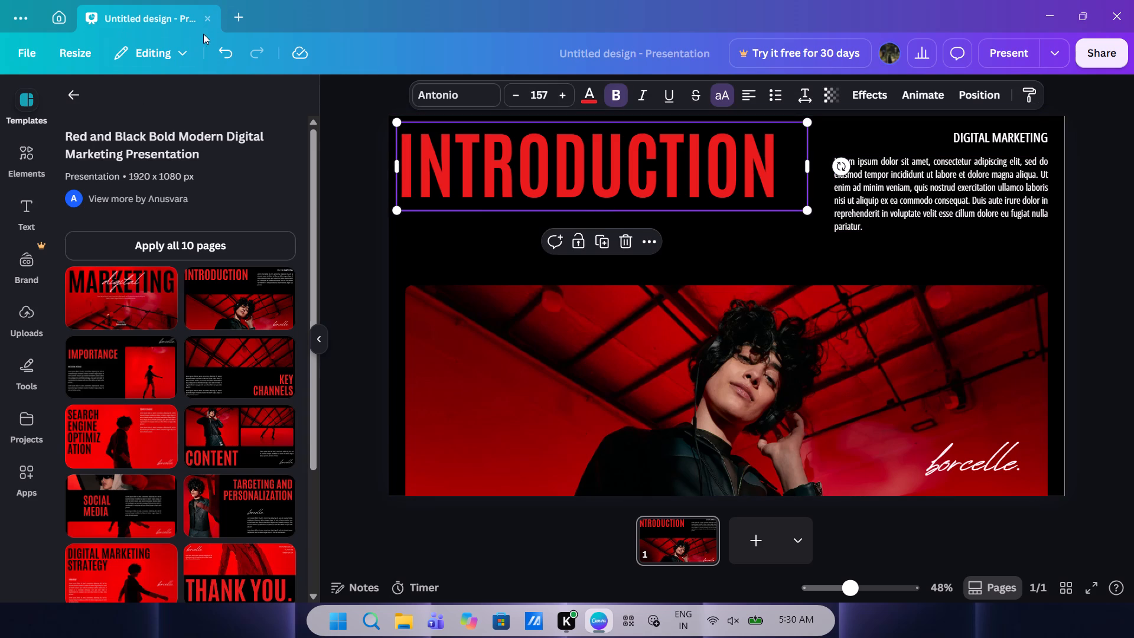
{"action": "left_click", "coordinate": [213, 17]}
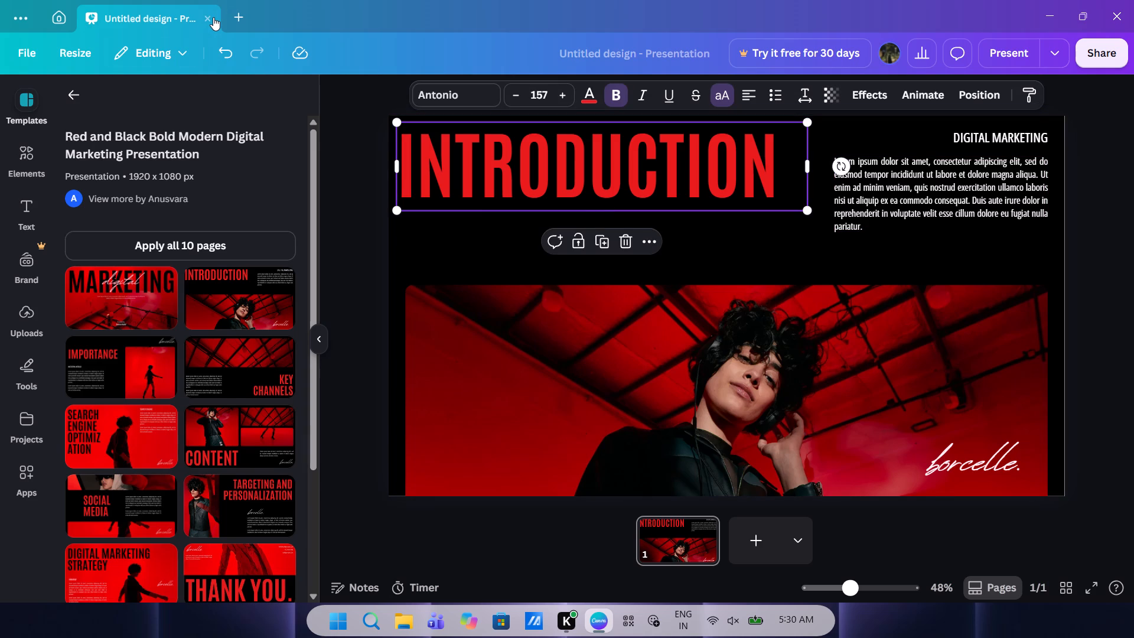
{"action": "left_click", "coordinate": [204, 17]}
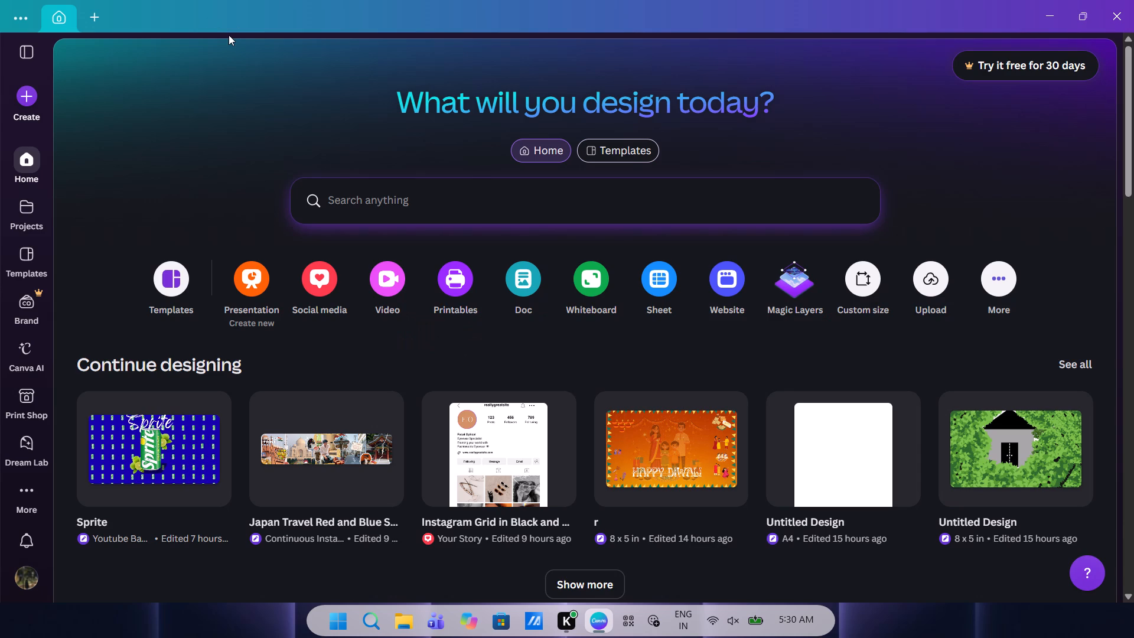
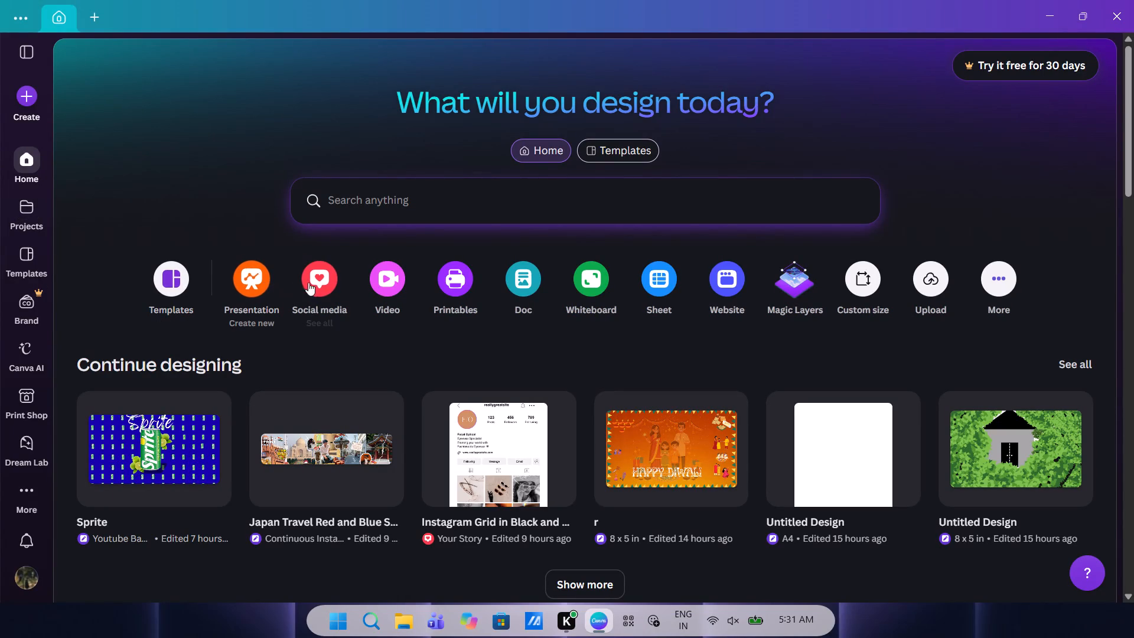
Create a new blank presentation.
{"action": "left_click", "coordinate": [239, 290]}
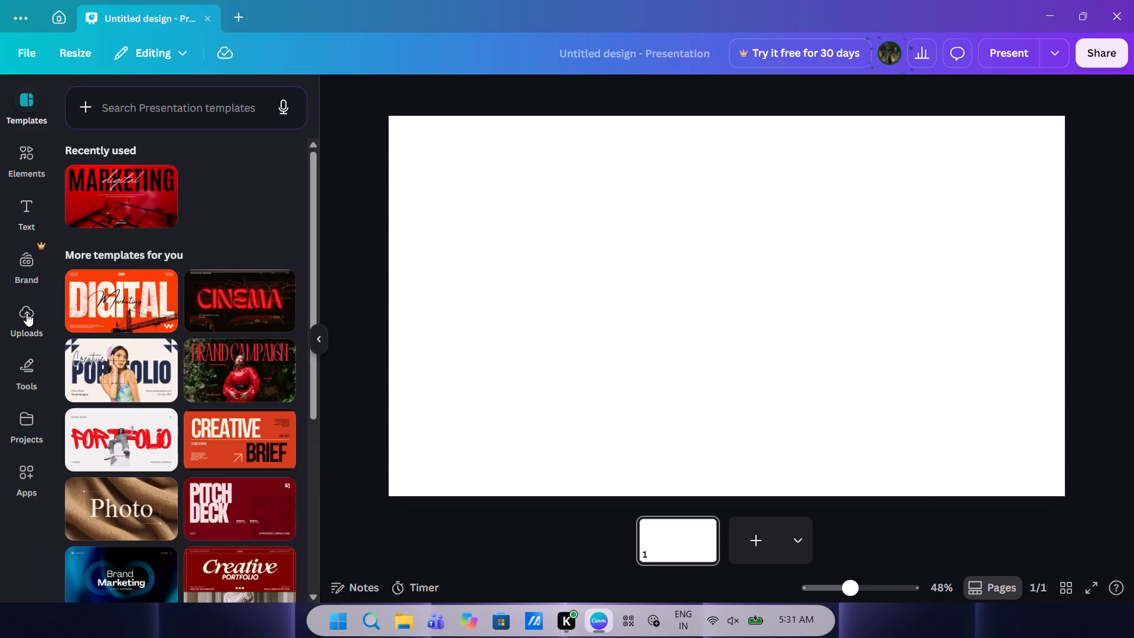
Search the Canva apps for "type cutout".
{"action": "left_click", "coordinate": [24, 154]}
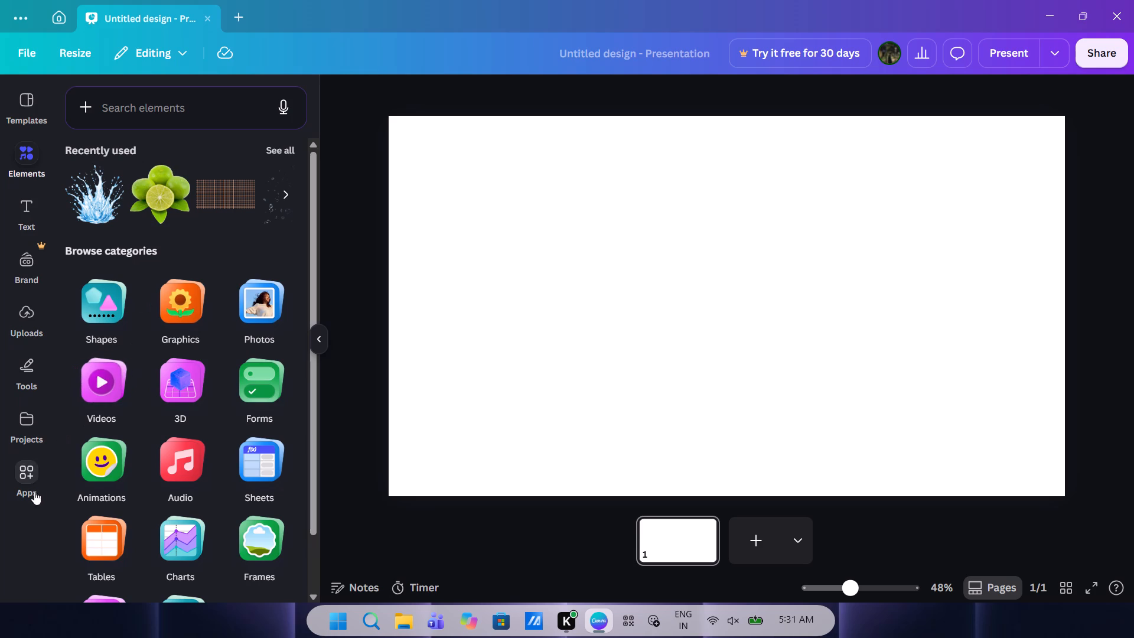
{"action": "left_click", "coordinate": [14, 422]}
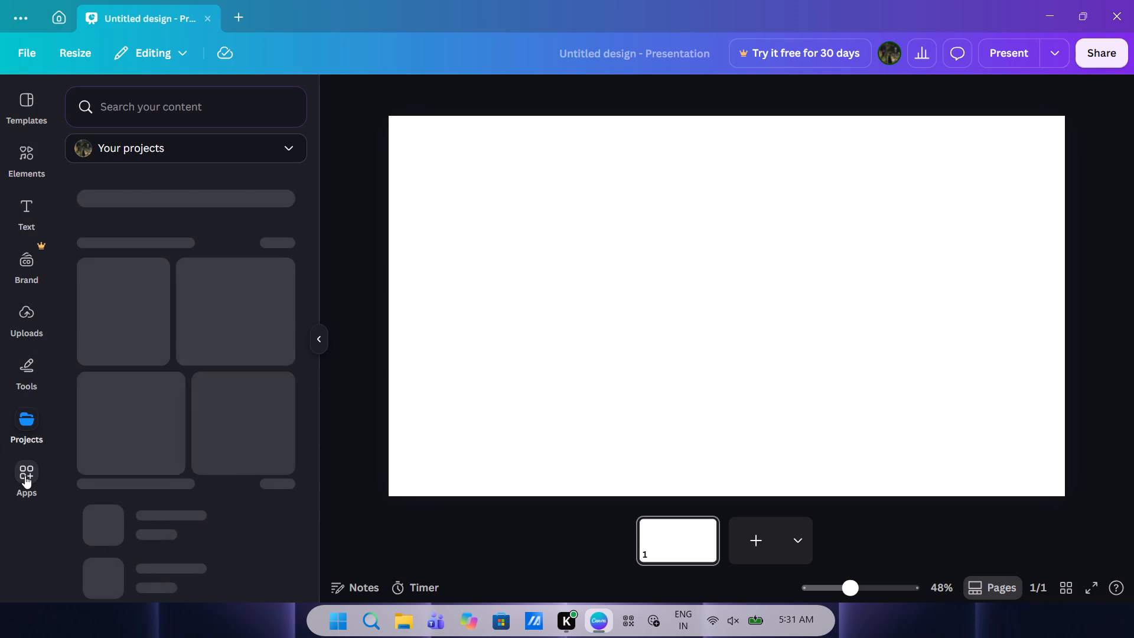
{"action": "left_click", "coordinate": [25, 476]}
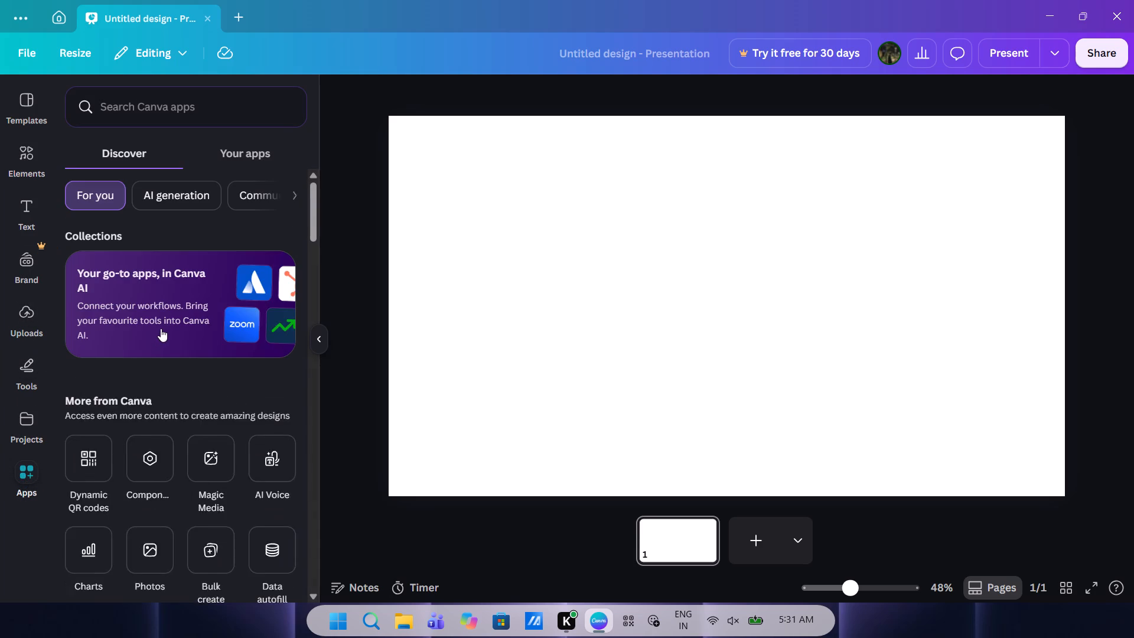
{"action": "left_click", "coordinate": [185, 128]}
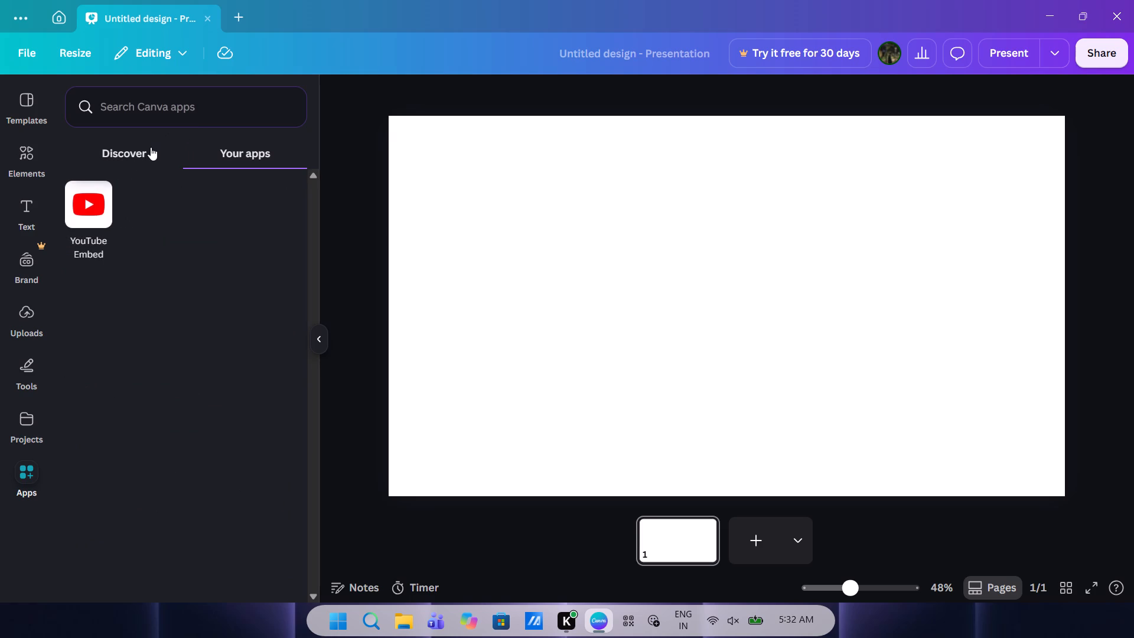
{"action": "left_click", "coordinate": [151, 147]}
{"action": "left_click", "coordinate": [167, 111]}
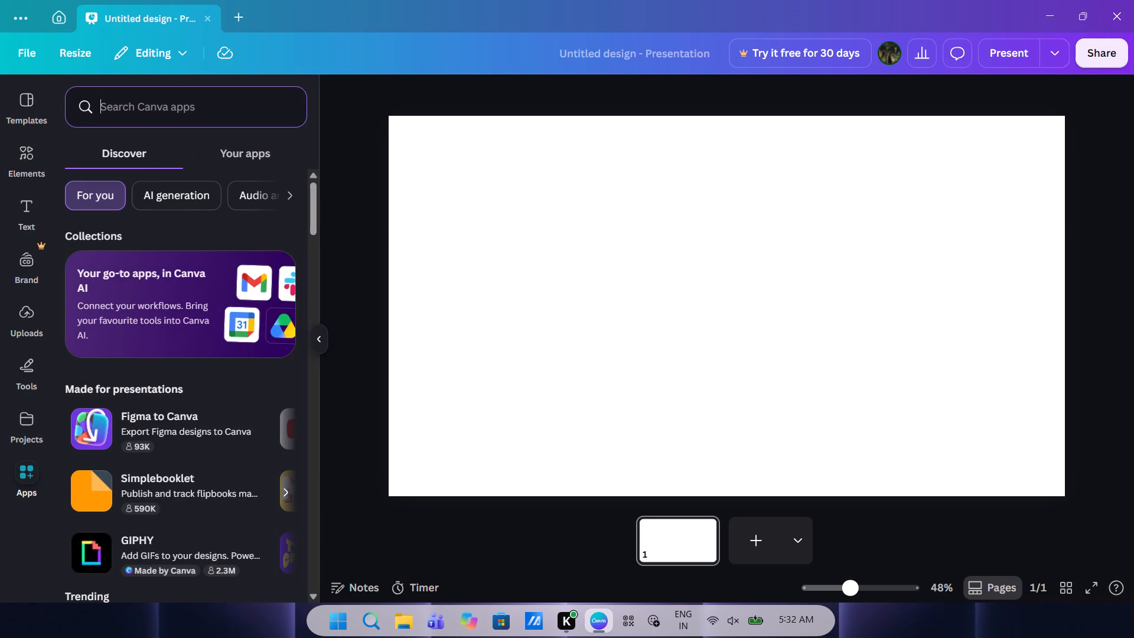
{"action": "left_click", "coordinate": [167, 111]}
{"action": "type", "text": "ty"}
{"action": "type", "text": "pe"}
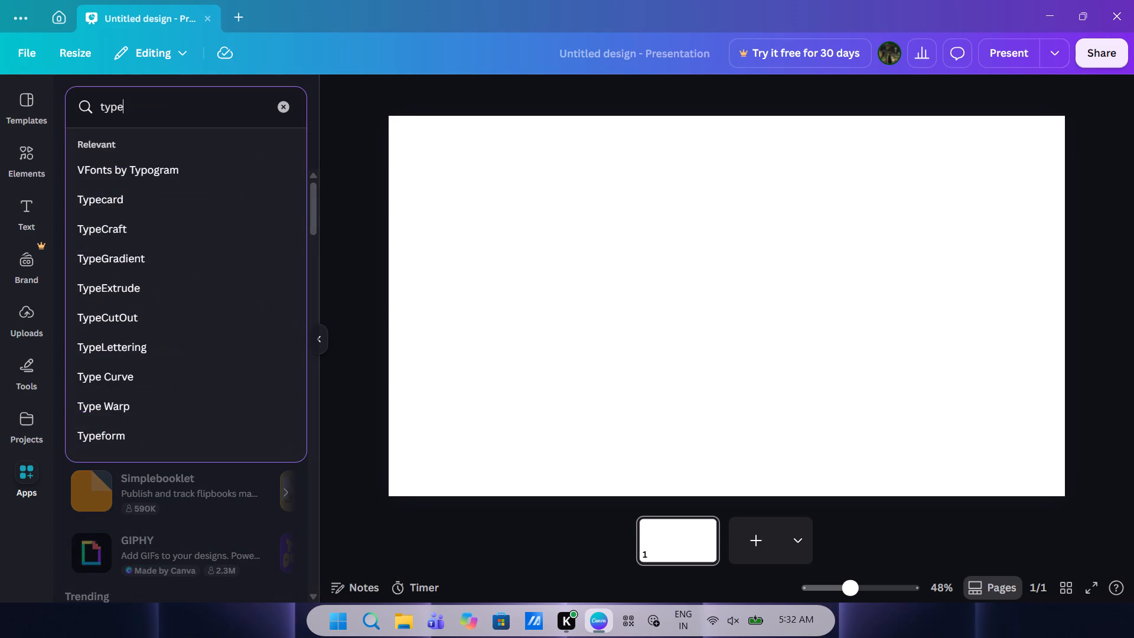
{"action": "key", "text": "space"}
{"action": "type", "text": "cutc"}
{"action": "key", "text": "BackSpace"}
{"action": "type", "text": "out"}
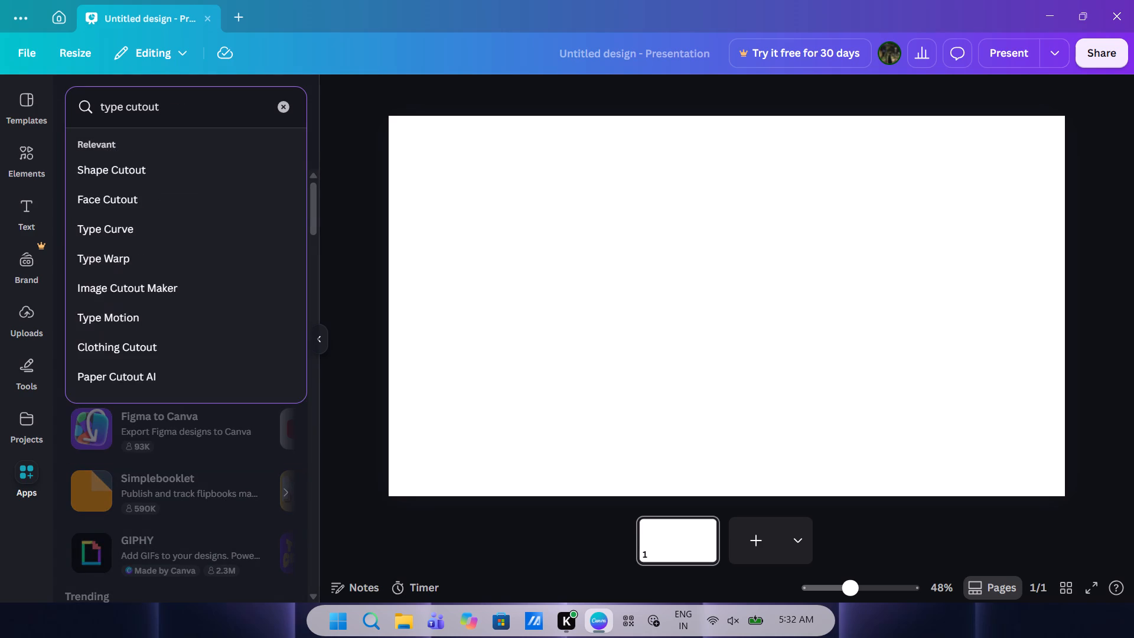
{"action": "key", "text": "Return"}
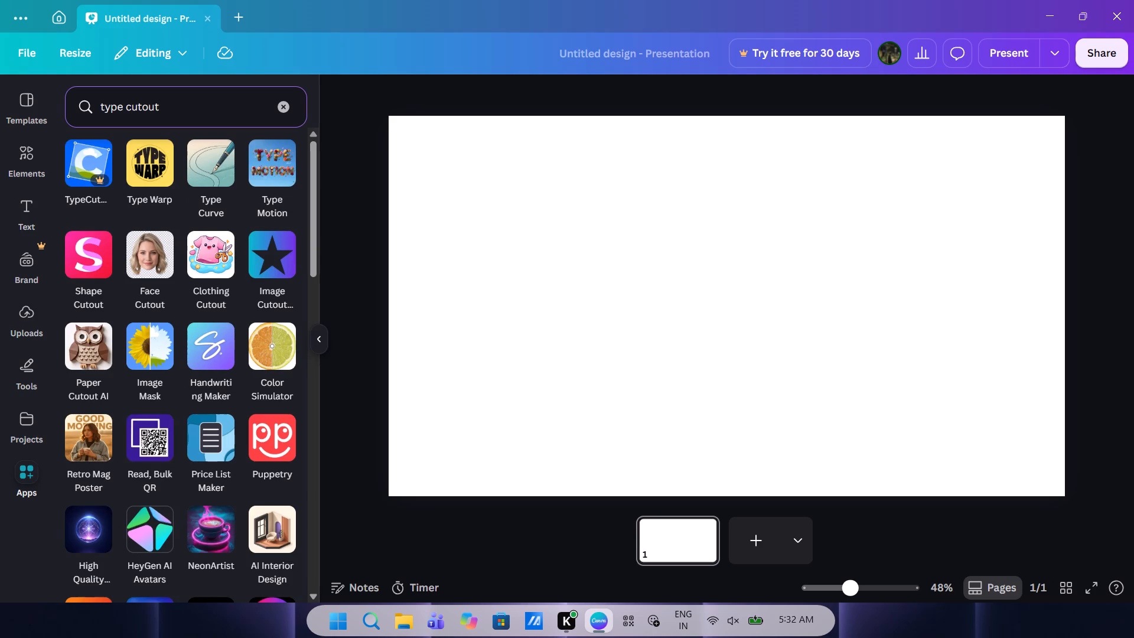
Review the TypeCutOut app's description and permissions, and return to the search results.
{"action": "left_click", "coordinate": [84, 161]}
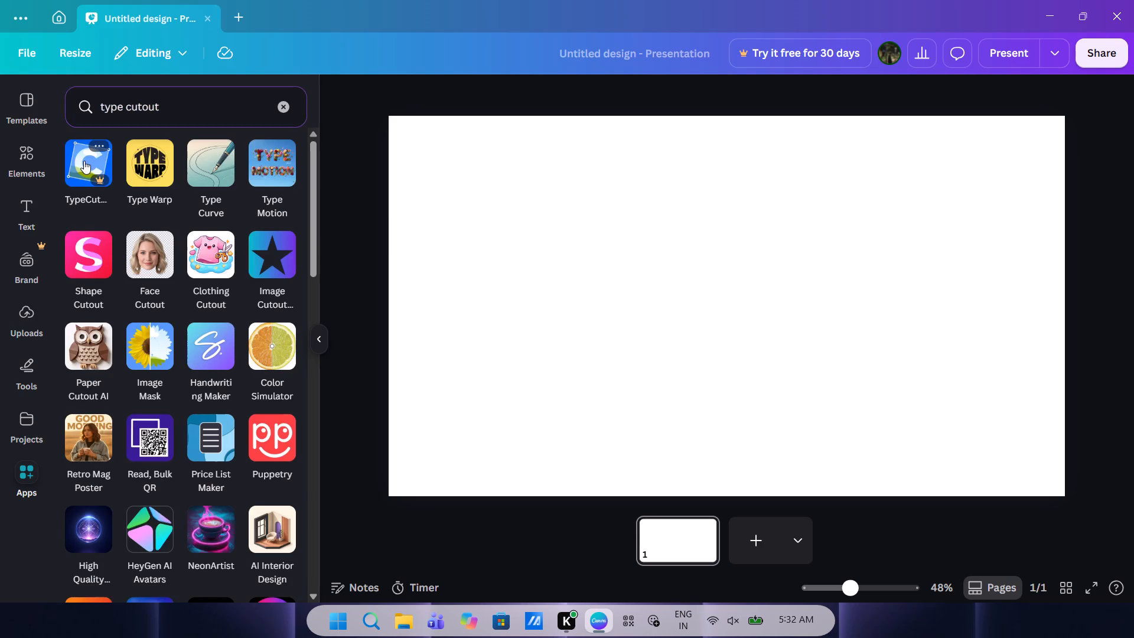
{"action": "scroll", "coordinate": [207, 440], "scroll_direction": "down", "scroll_amount": 3}
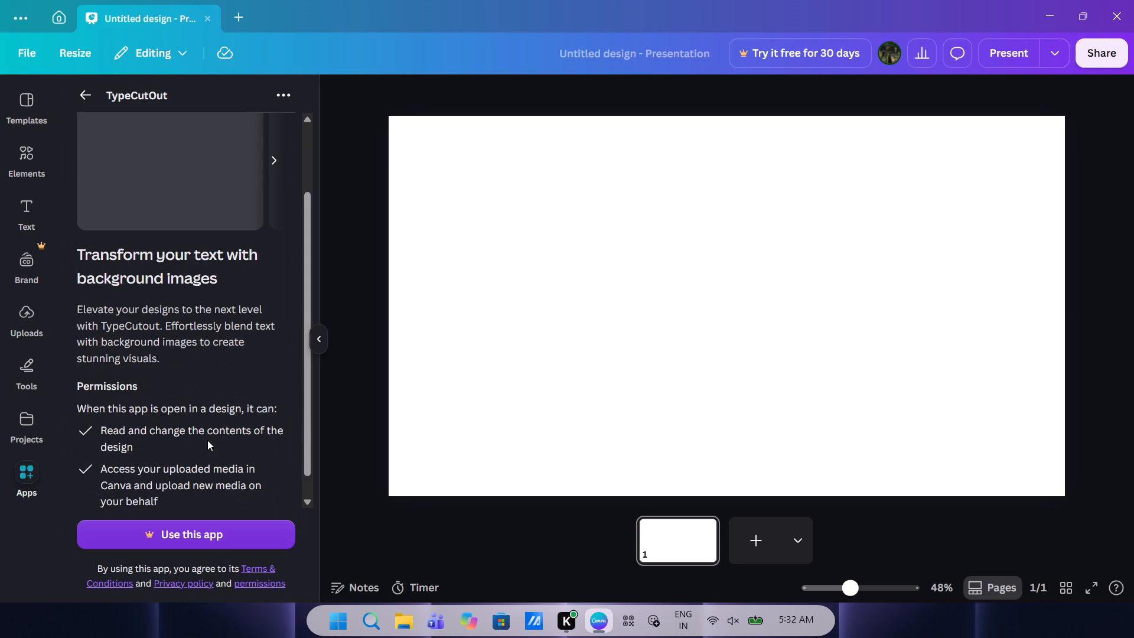
{"action": "scroll", "coordinate": [202, 522], "scroll_direction": "up", "scroll_amount": 2}
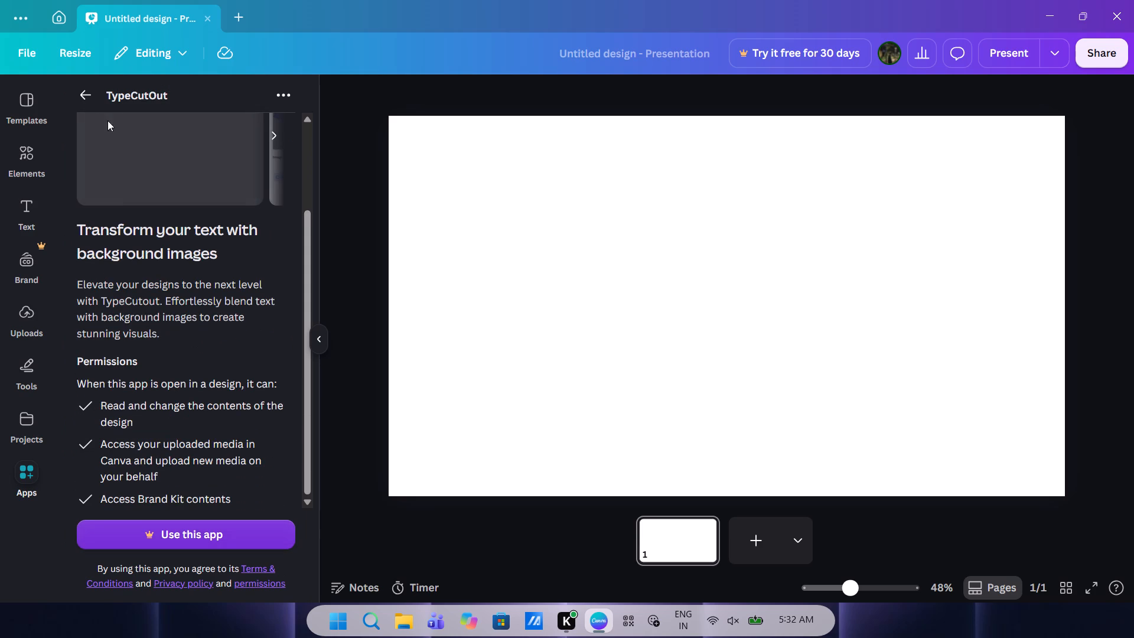
{"action": "left_click", "coordinate": [92, 103]}
Find the Sticker Maker app among the search results, preview its sample images, and open it.
{"action": "scroll", "coordinate": [127, 285], "scroll_direction": "down", "scroll_amount": 1}
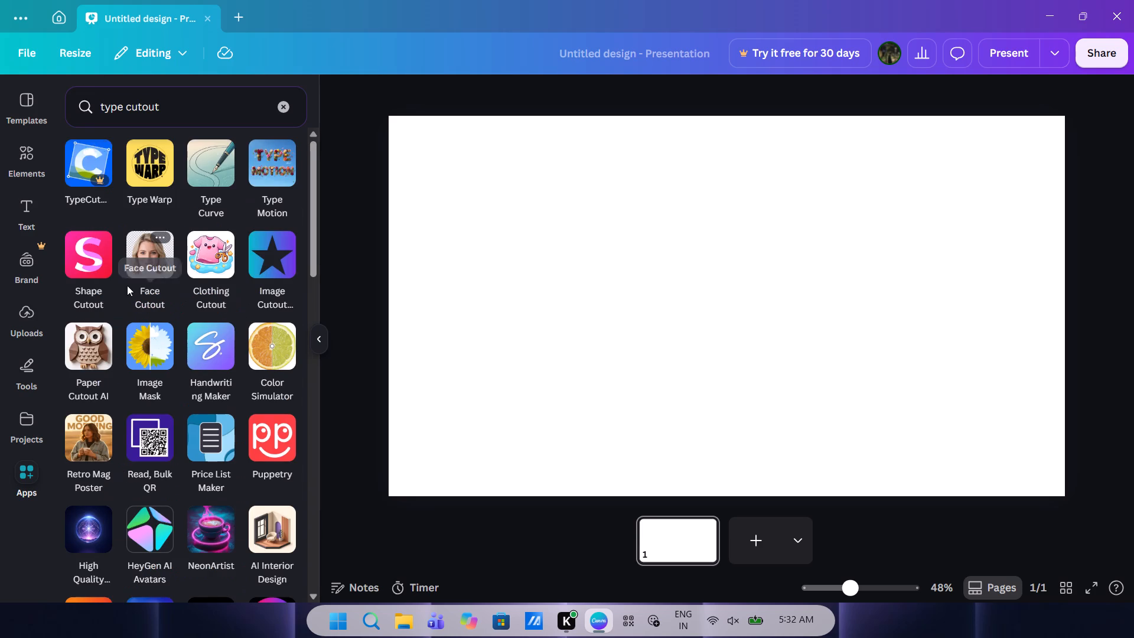
{"action": "scroll", "coordinate": [127, 285], "scroll_direction": "down", "scroll_amount": 3}
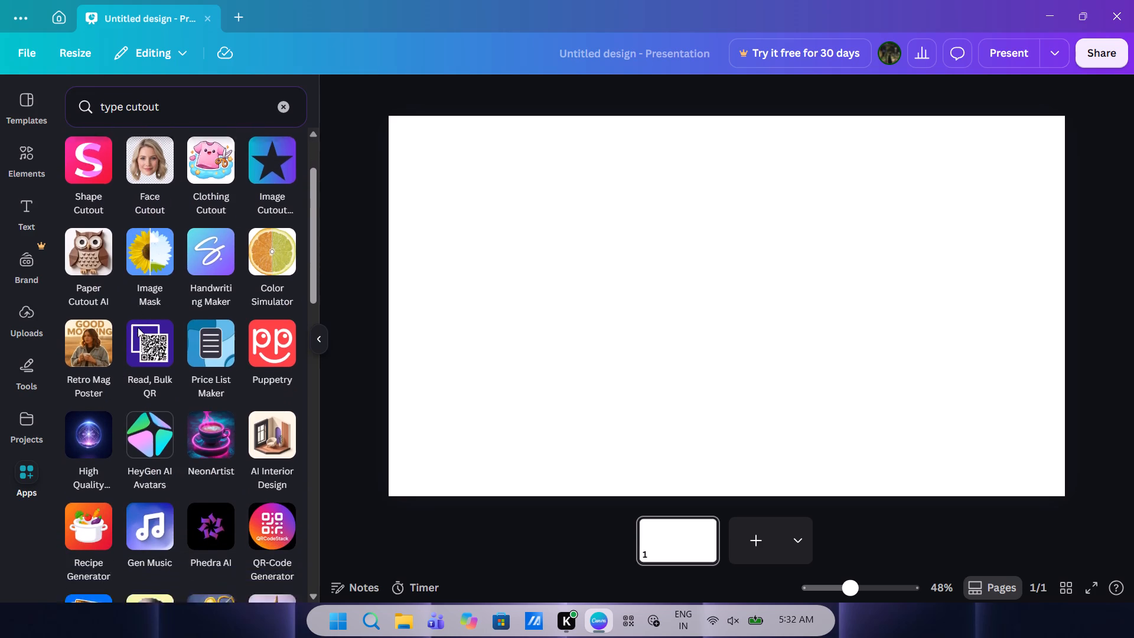
{"action": "scroll", "coordinate": [138, 327], "scroll_direction": "down", "scroll_amount": 7}
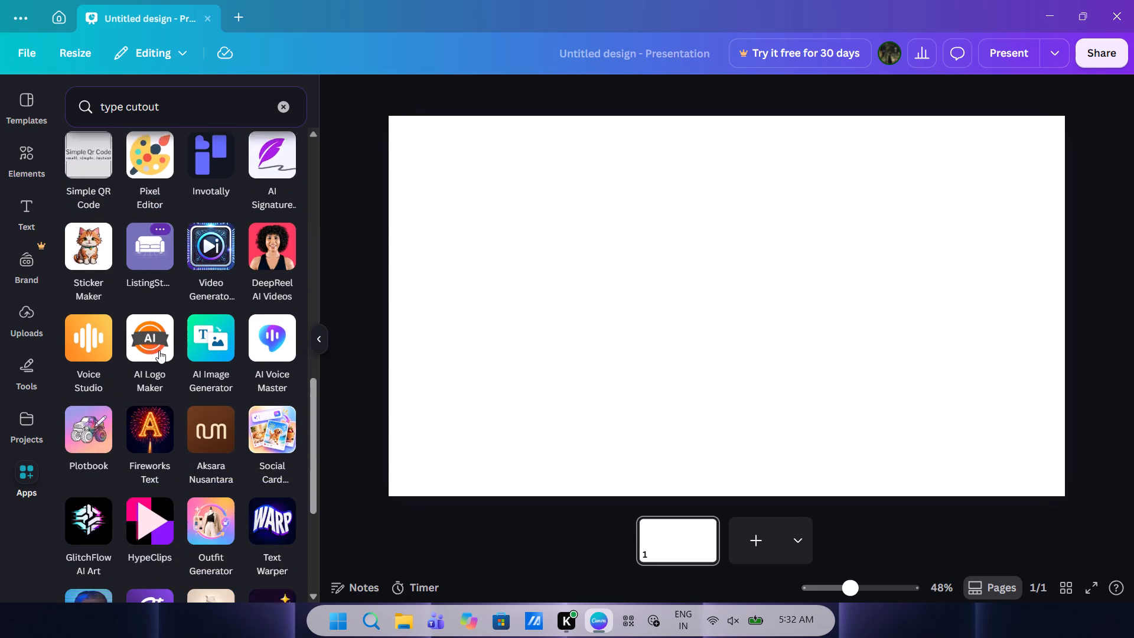
{"action": "scroll", "coordinate": [159, 350], "scroll_direction": "down", "scroll_amount": 1}
{"action": "left_click", "coordinate": [92, 201]}
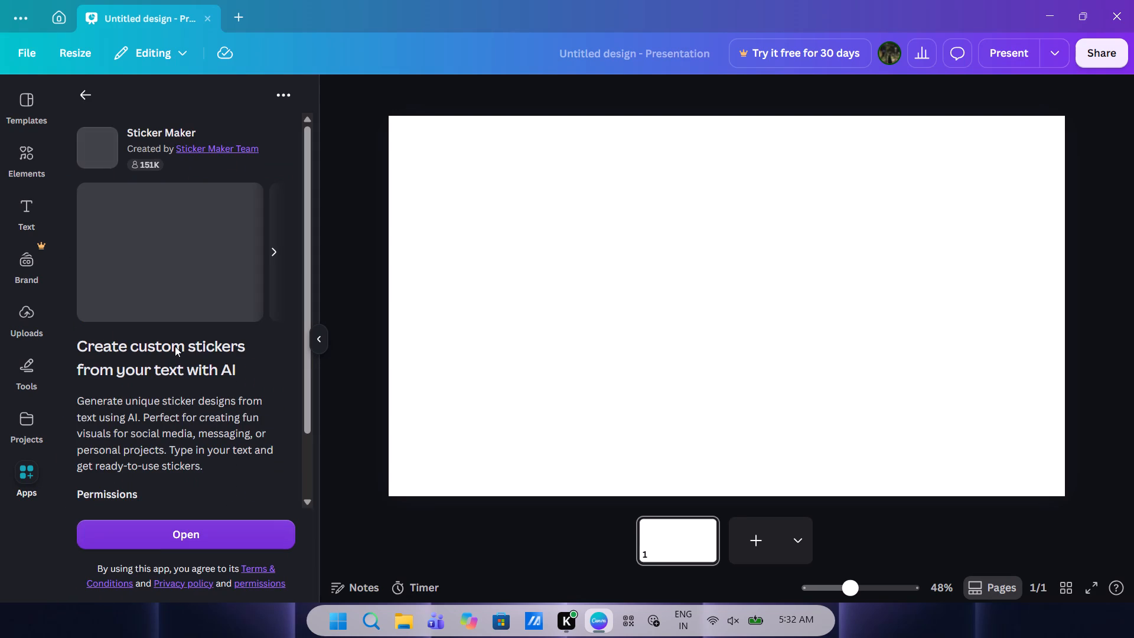
{"action": "scroll", "coordinate": [175, 346], "scroll_direction": "left", "scroll_amount": 1}
{"action": "scroll", "coordinate": [193, 278], "scroll_direction": "left", "scroll_amount": 1}
{"action": "scroll", "coordinate": [168, 275], "scroll_direction": "right", "scroll_amount": 2}
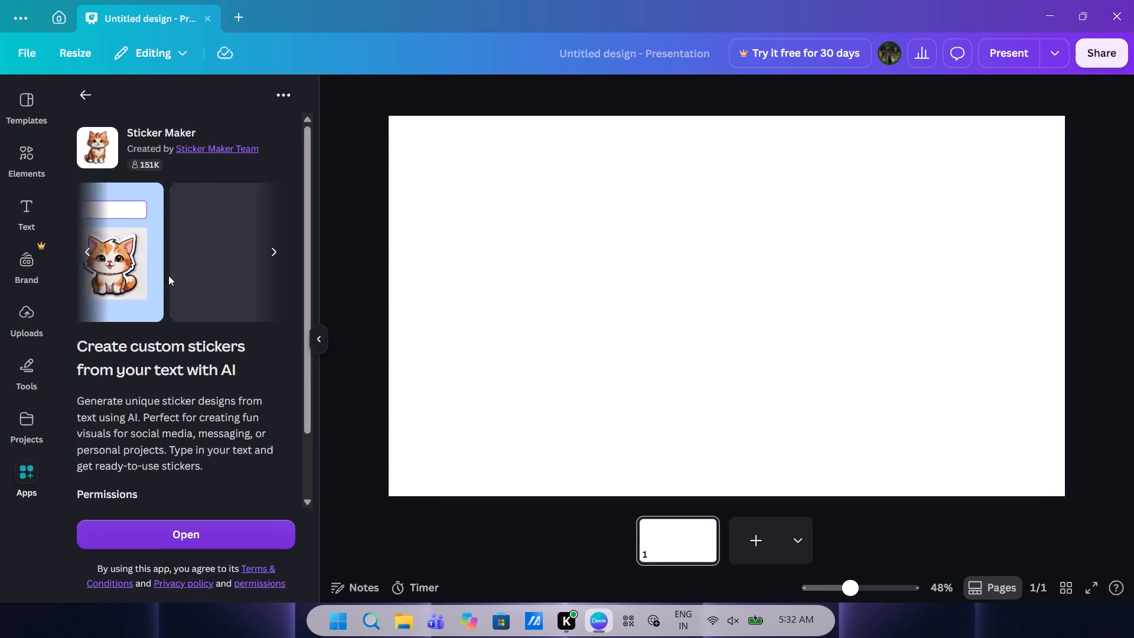
{"action": "scroll", "coordinate": [168, 275], "scroll_direction": "right", "scroll_amount": 1}
{"action": "scroll", "coordinate": [217, 284], "scroll_direction": "left", "scroll_amount": 3}
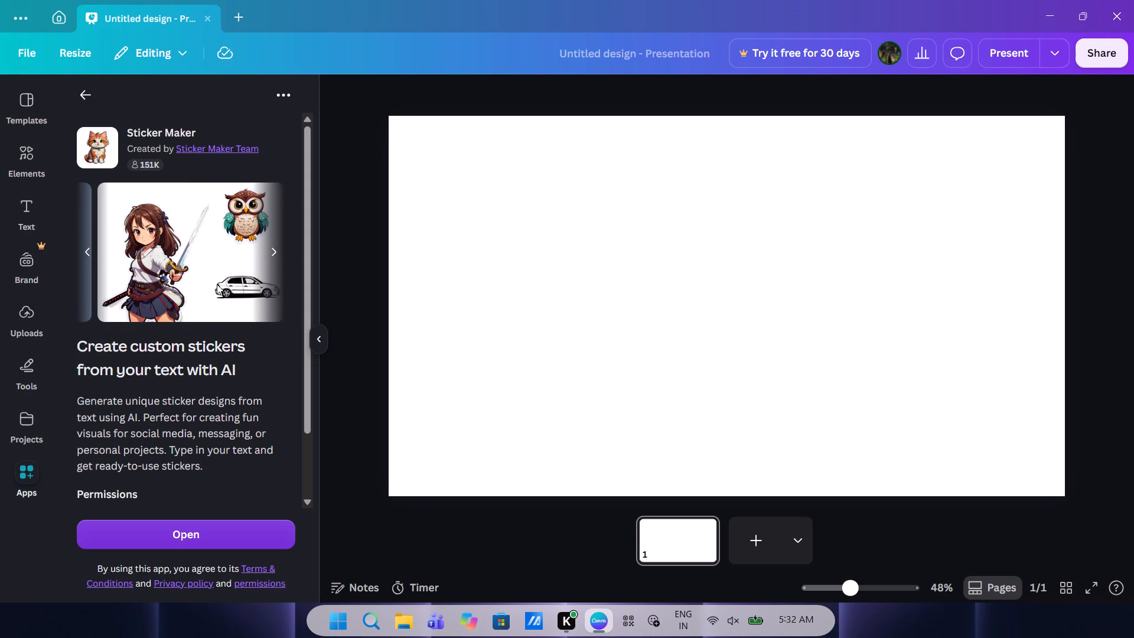
{"action": "left_click", "coordinate": [210, 540]}
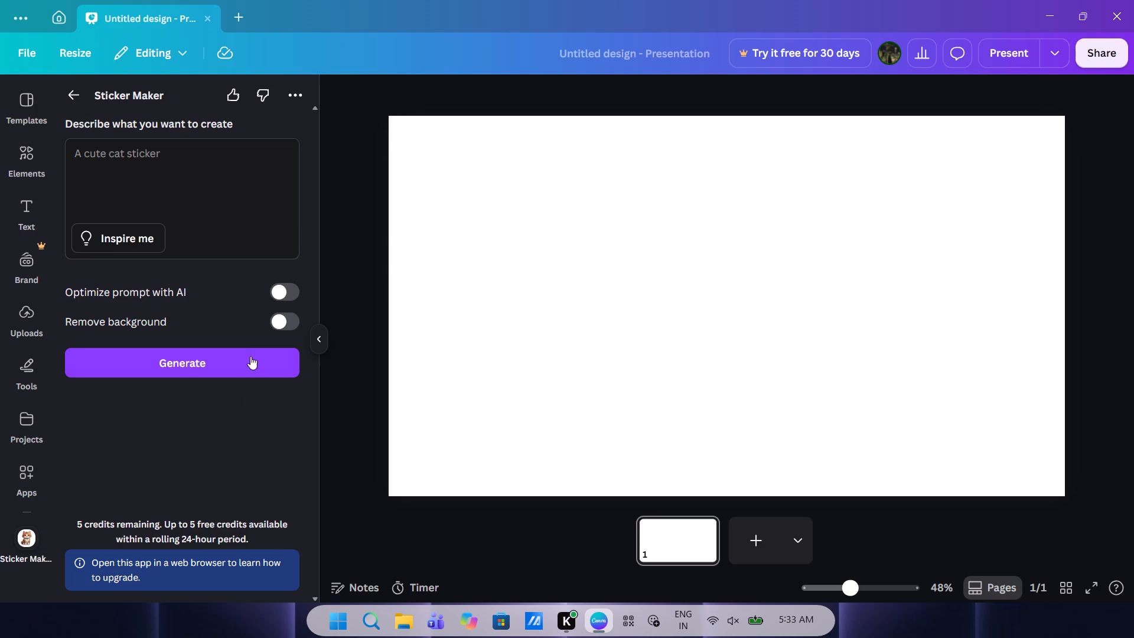
Generate a sticker from the prompt "create a indian funny meme sticker".
{"action": "left_click", "coordinate": [141, 164]}
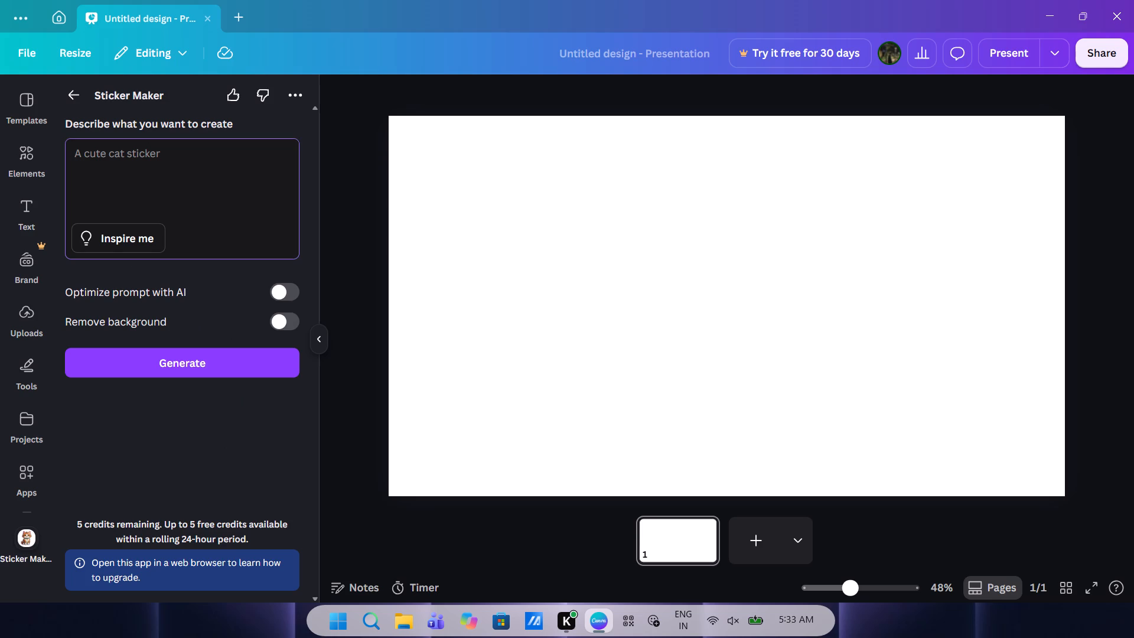
{"action": "type", "text": "create a indian funny menm=="}
{"action": "key", "text": "BackSpace"}
{"action": "key", "text": "BackSpace"}
{"action": "key", "text": "BackSpace"}
{"action": "key", "text": "BackSpace"}
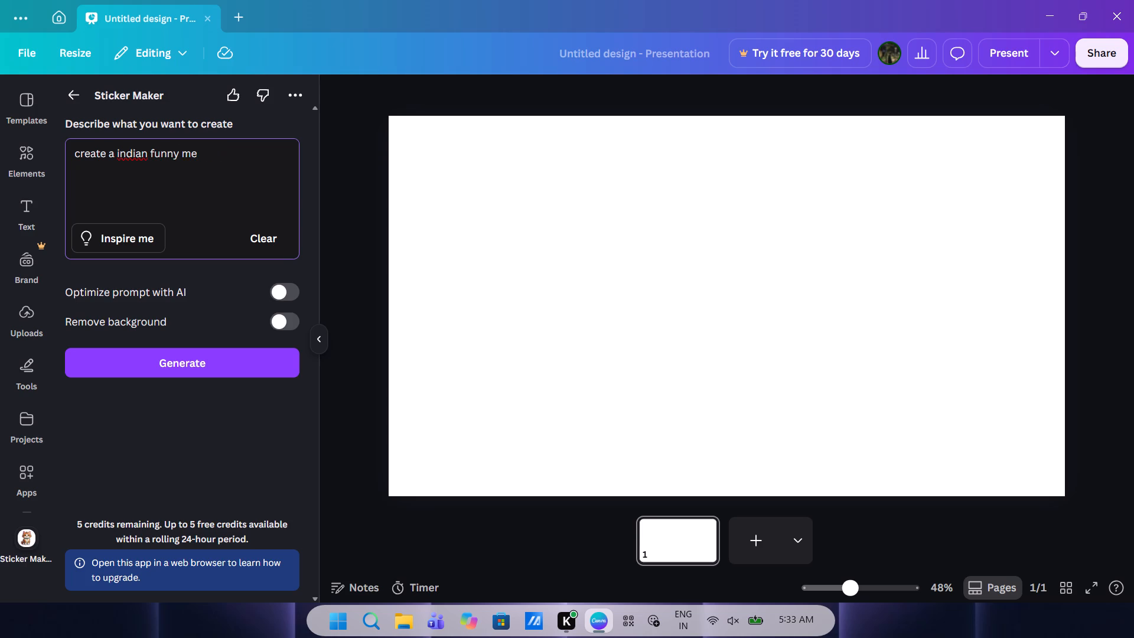
{"action": "key", "text": "m"}
{"action": "type", "text": "e"}
{"action": "key", "text": "space"}
{"action": "type", "text": "sticker"}
{"action": "key", "text": "BackSpace"}
{"action": "key", "text": "BackSpace"}
{"action": "key", "text": "BackSpace"}
{"action": "key", "text": "BackSpace"}
{"action": "key", "text": "BackSpace"}
{"action": "key", "text": "BackSpace"}
{"action": "type", "text": "ticker"}
{"action": "key", "text": "Return"}
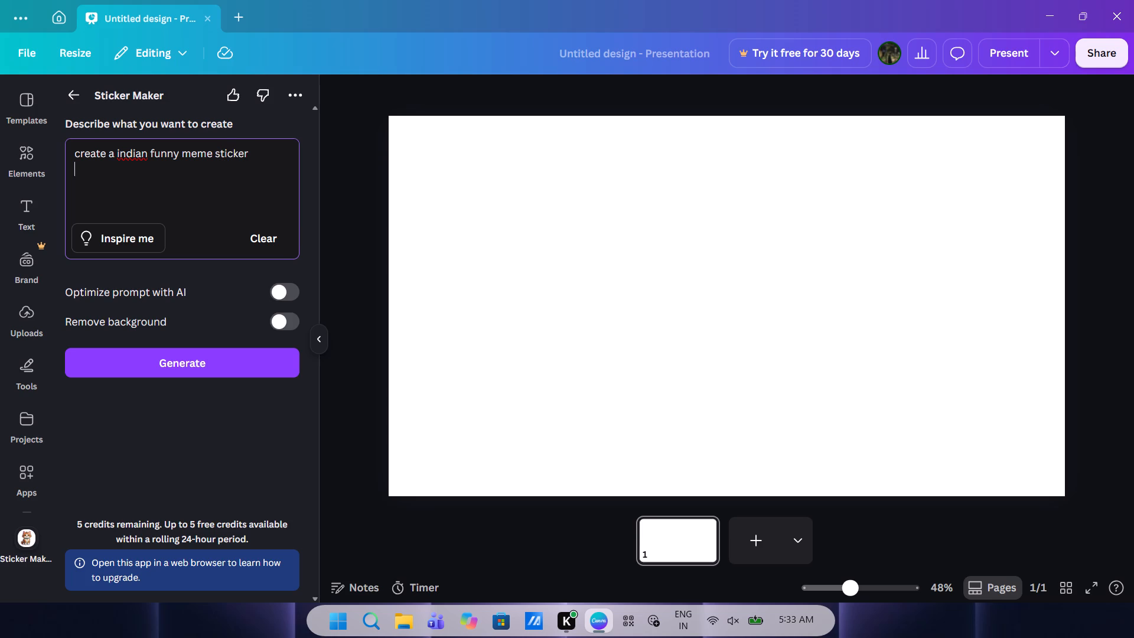
{"action": "left_click", "coordinate": [140, 392]}
{"action": "left_click", "coordinate": [159, 370]}
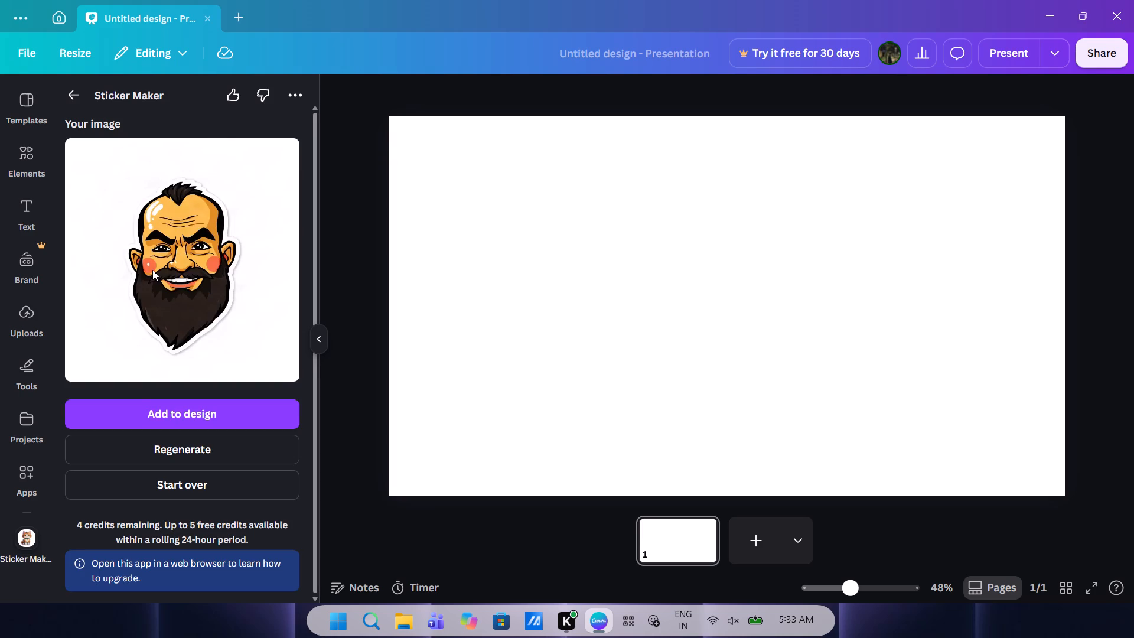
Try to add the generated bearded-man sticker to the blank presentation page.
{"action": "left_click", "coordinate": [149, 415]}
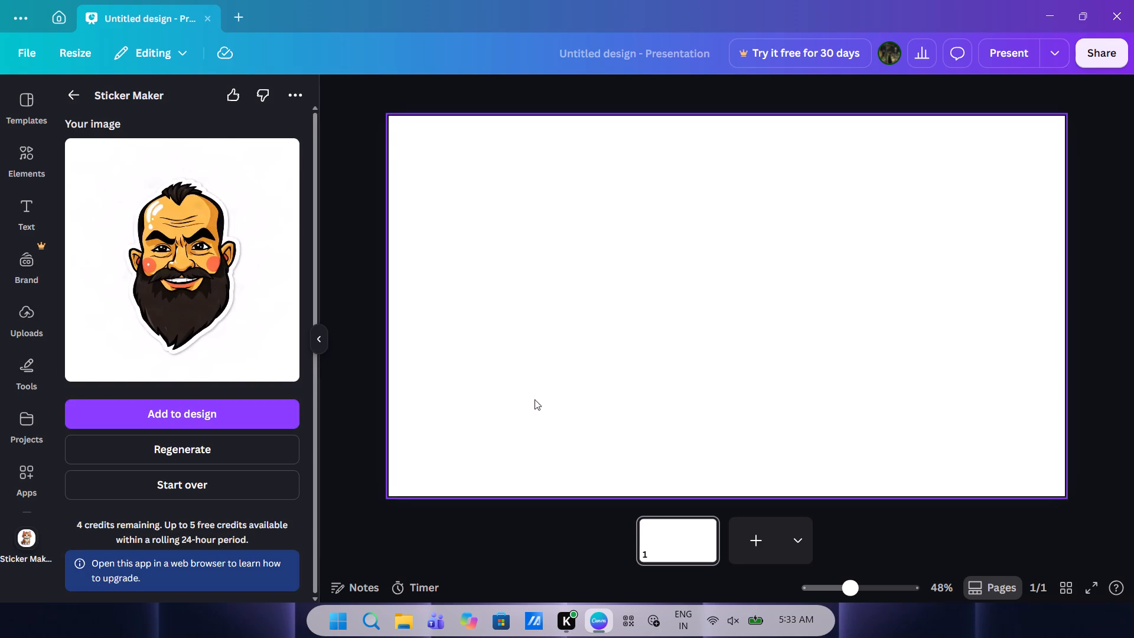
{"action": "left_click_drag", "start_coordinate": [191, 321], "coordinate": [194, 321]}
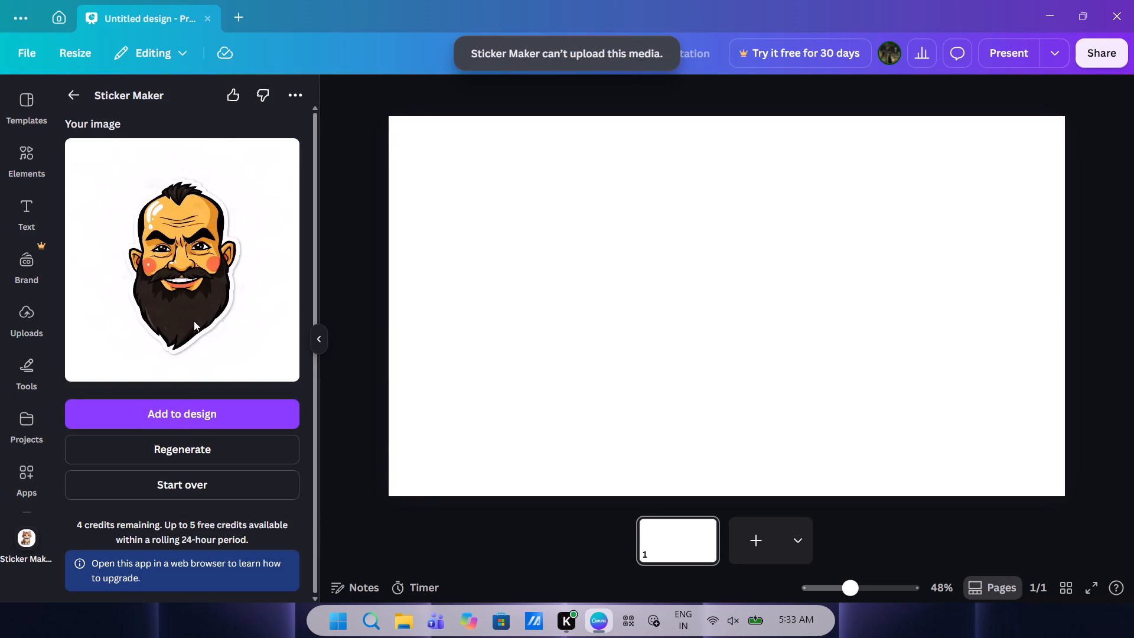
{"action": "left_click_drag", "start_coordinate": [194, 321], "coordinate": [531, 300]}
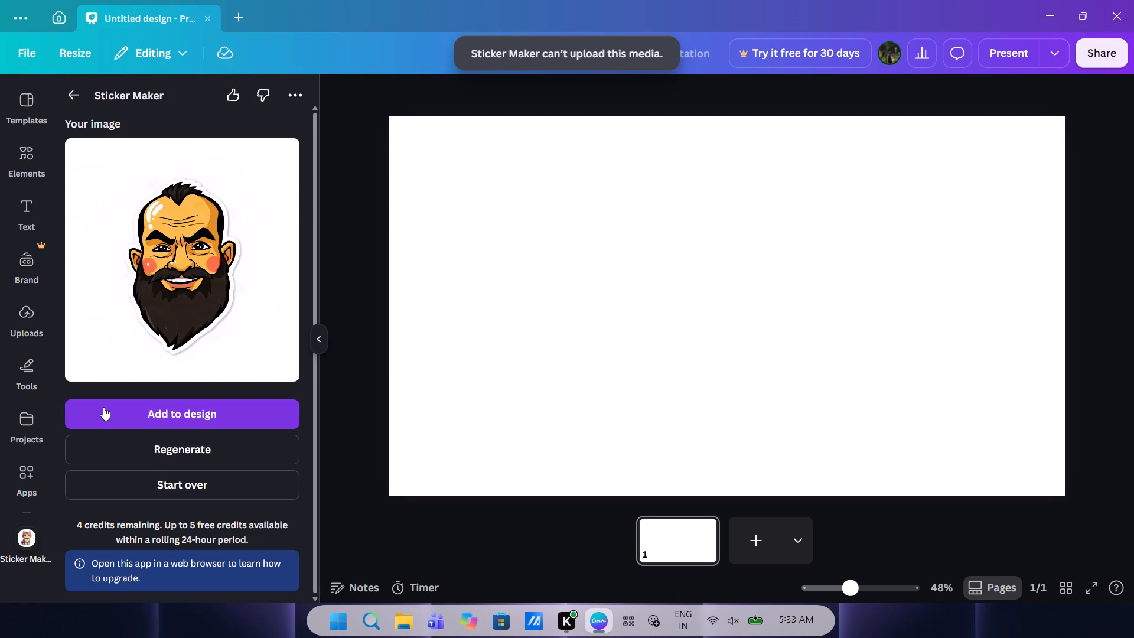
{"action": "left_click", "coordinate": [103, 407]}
Regenerate the sticker from the same prompt.
{"action": "left_click", "coordinate": [183, 461]}
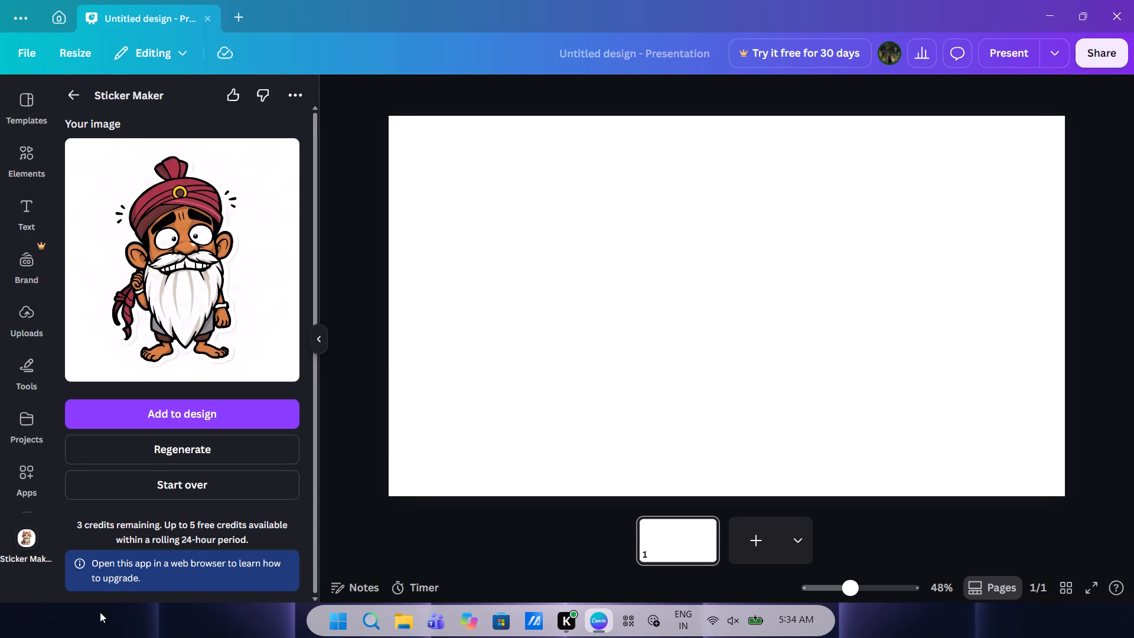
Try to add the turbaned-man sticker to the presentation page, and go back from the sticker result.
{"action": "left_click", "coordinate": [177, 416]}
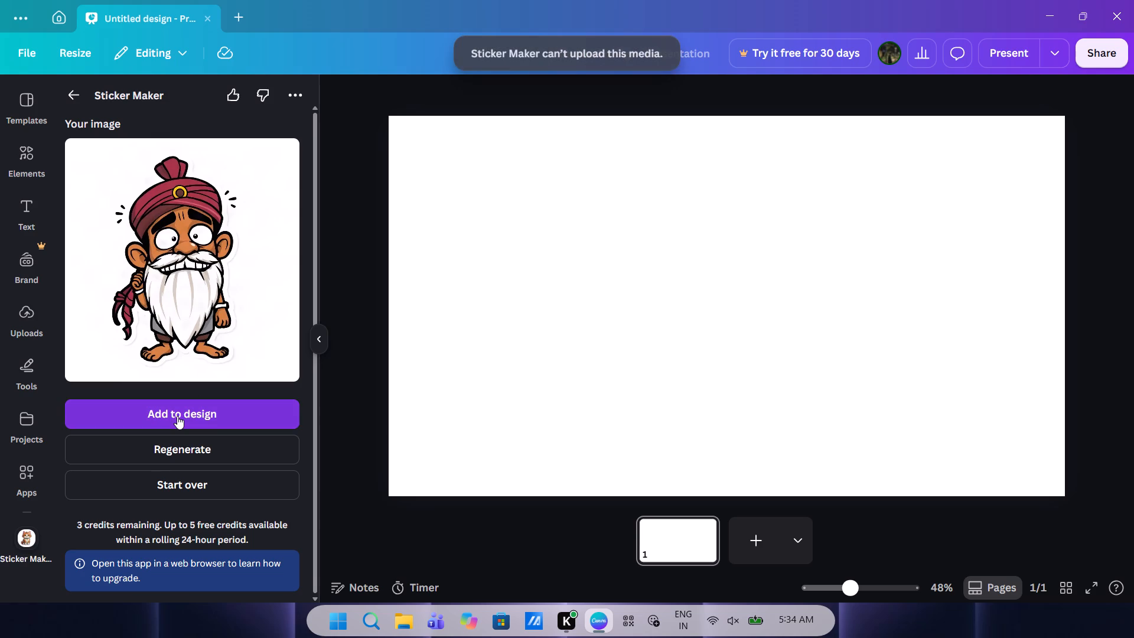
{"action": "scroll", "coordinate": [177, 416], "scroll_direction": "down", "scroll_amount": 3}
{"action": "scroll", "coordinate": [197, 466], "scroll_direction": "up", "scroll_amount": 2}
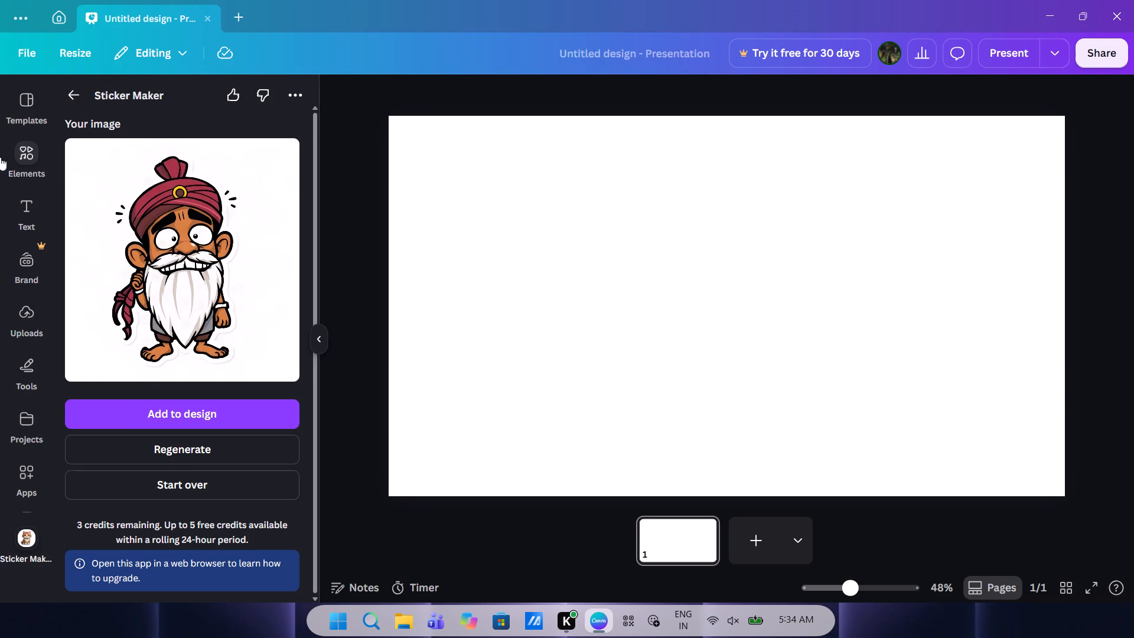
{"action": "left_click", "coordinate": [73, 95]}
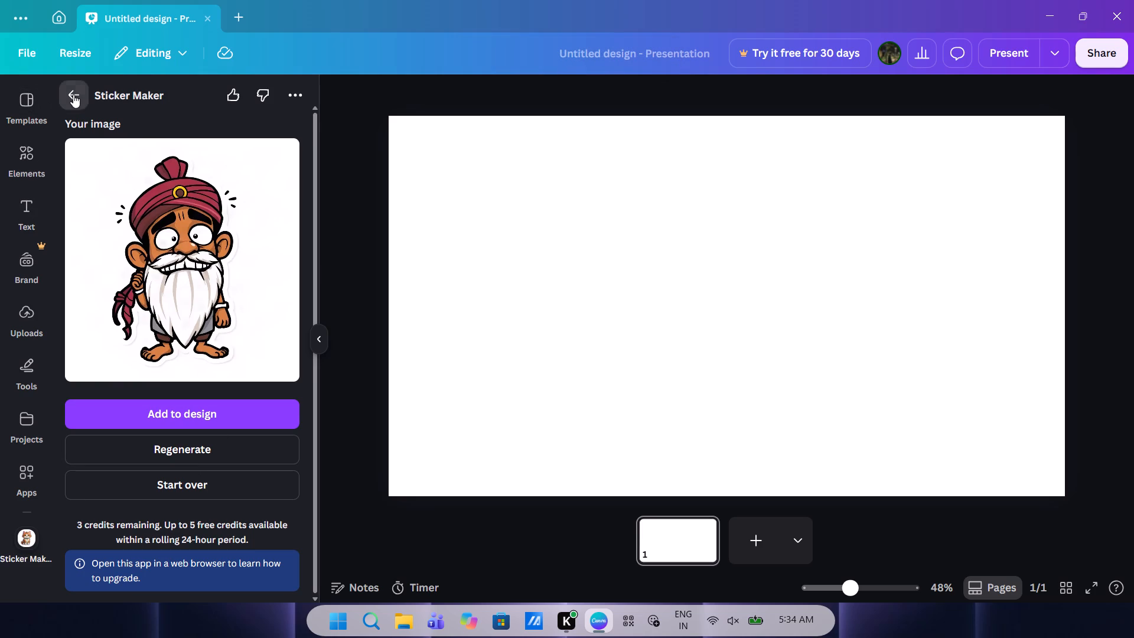
Find the Video Generator AI app among the app search results, preview its details and open it.
{"action": "scroll", "coordinate": [170, 247], "scroll_direction": "down", "scroll_amount": 2}
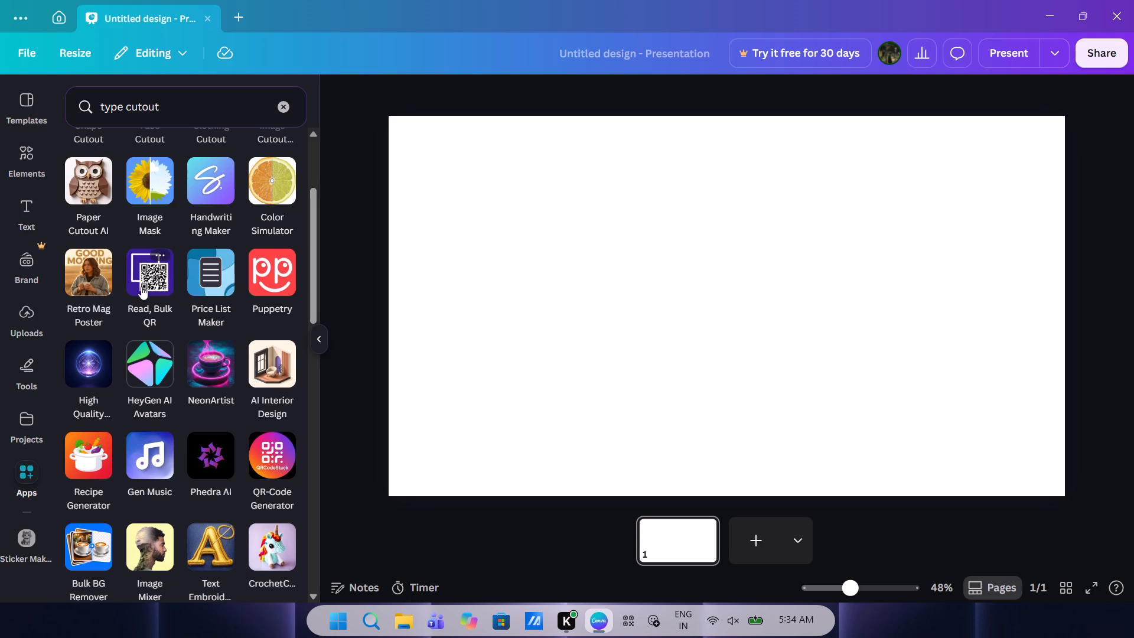
{"action": "scroll", "coordinate": [149, 345], "scroll_direction": "down", "scroll_amount": 10}
{"action": "scroll", "coordinate": [268, 142], "scroll_direction": "up", "scroll_amount": 2}
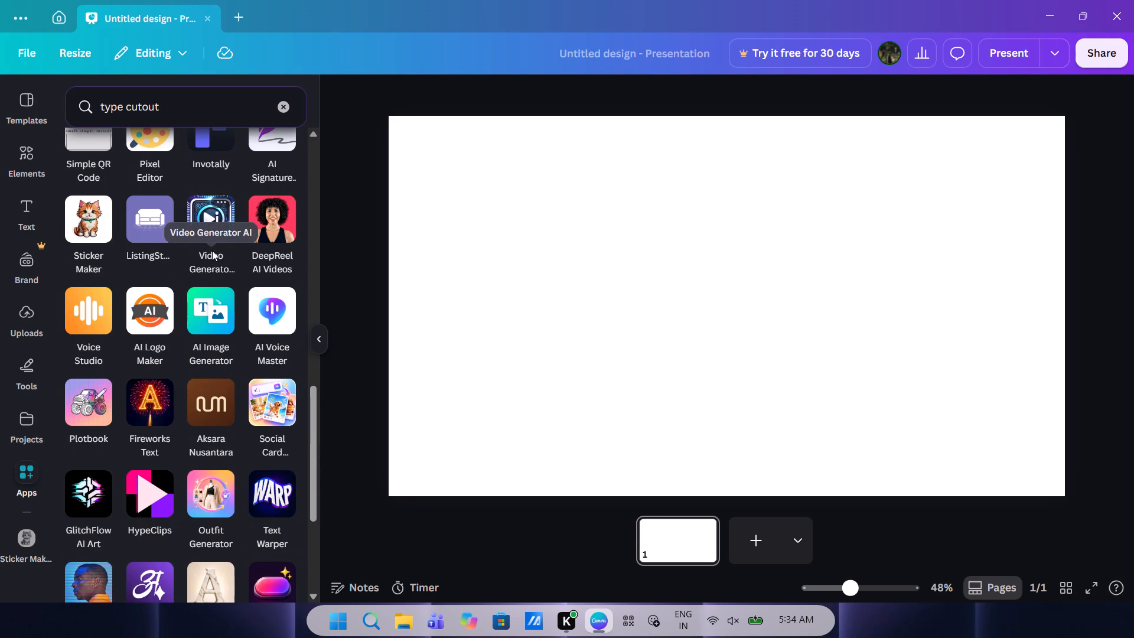
{"action": "left_click", "coordinate": [214, 222]}
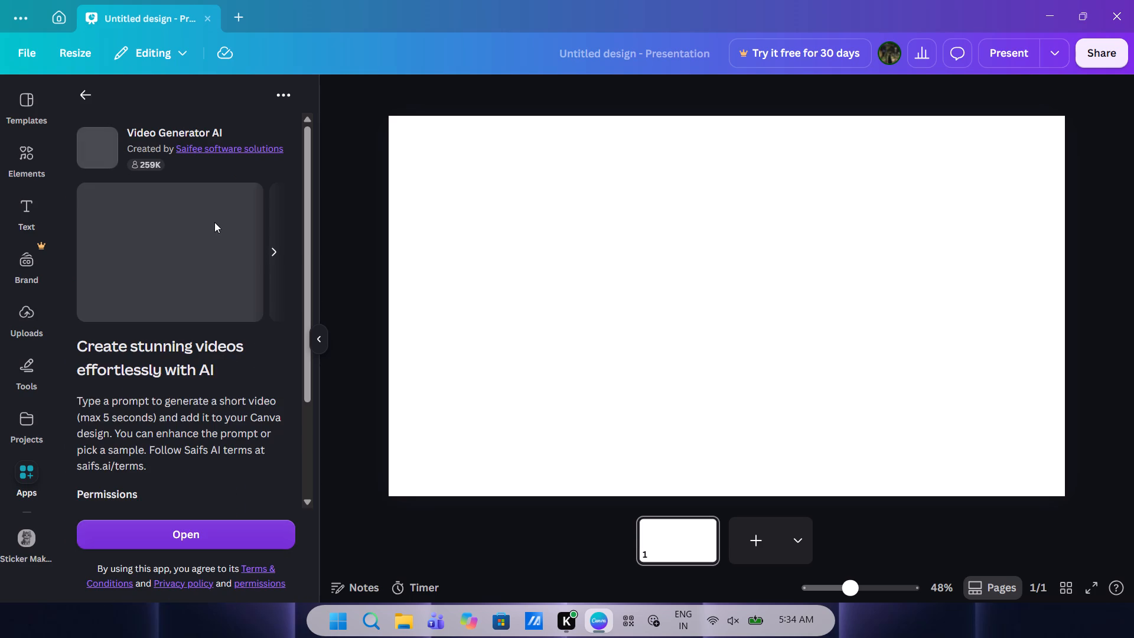
{"action": "scroll", "coordinate": [158, 264], "scroll_direction": "left", "scroll_amount": 1}
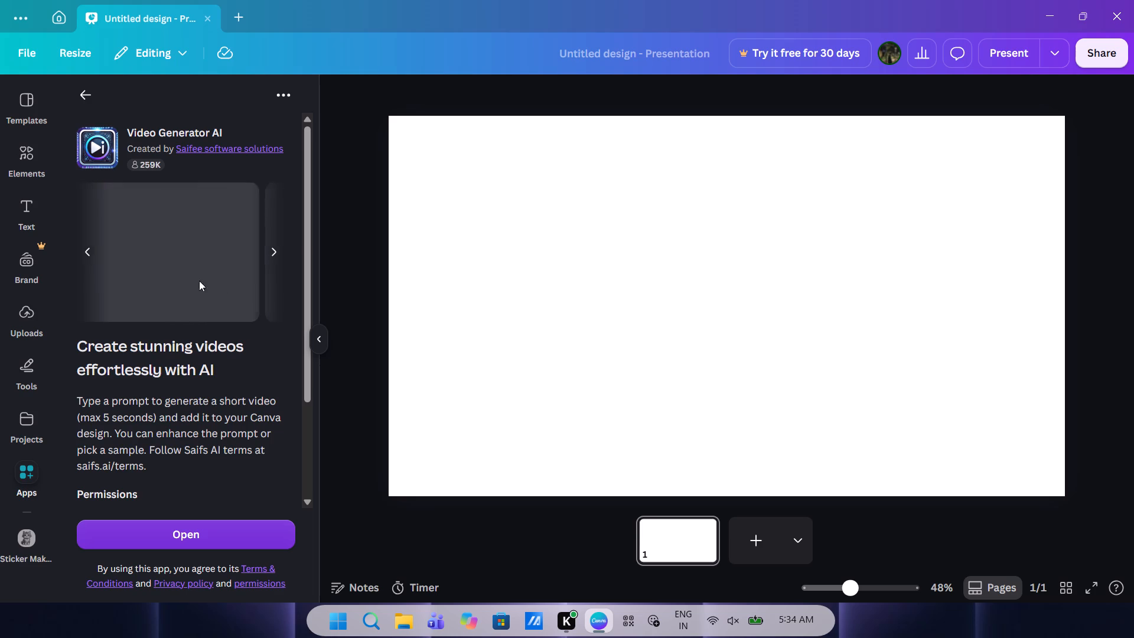
{"action": "scroll", "coordinate": [251, 287], "scroll_direction": "right", "scroll_amount": 1}
{"action": "left_click", "coordinate": [174, 538]}
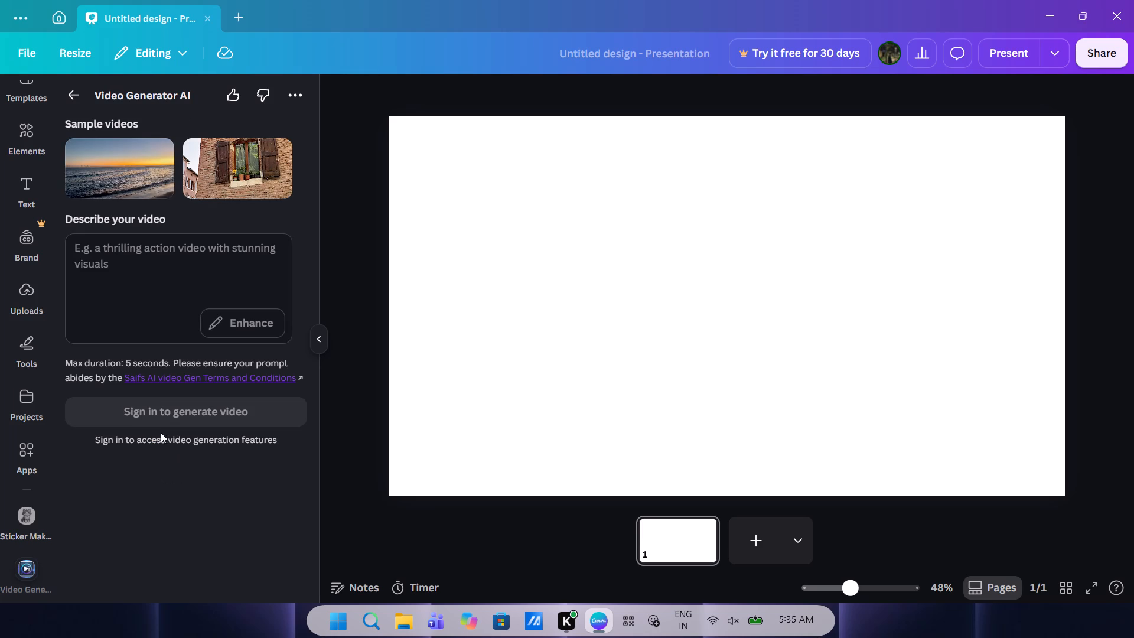
Enter "create a funny meme" as the video description in Video Generator AI.
{"action": "left_click", "coordinate": [155, 258]}
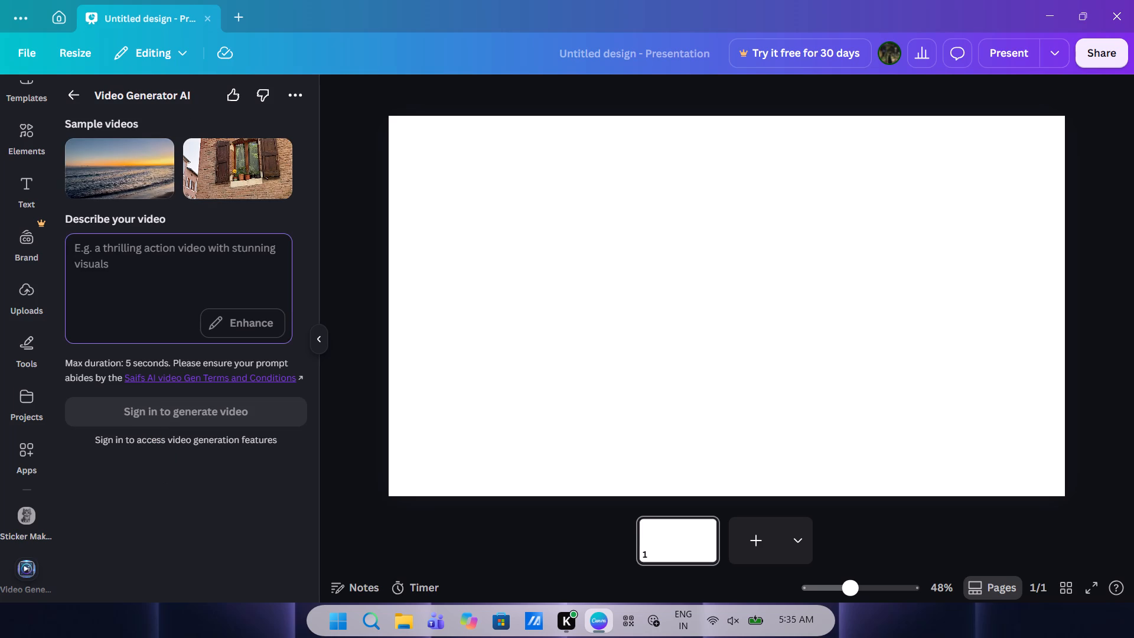
{"action": "type", "text": "in"}
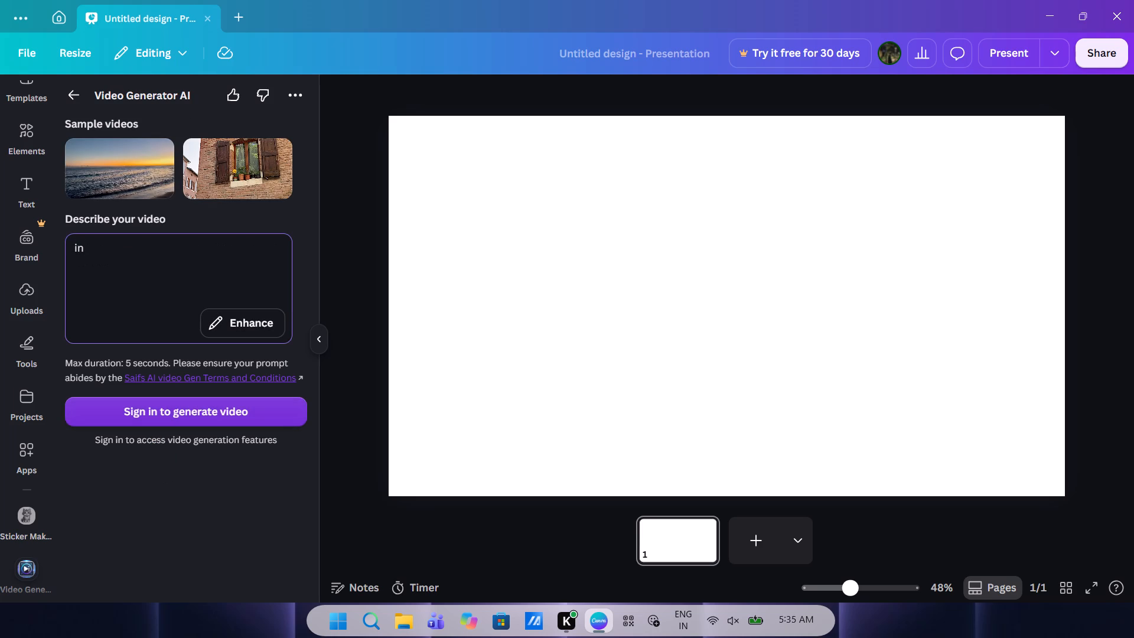
{"action": "key", "text": "BackSpace"}
{"action": "key", "text": "BackSpace"}
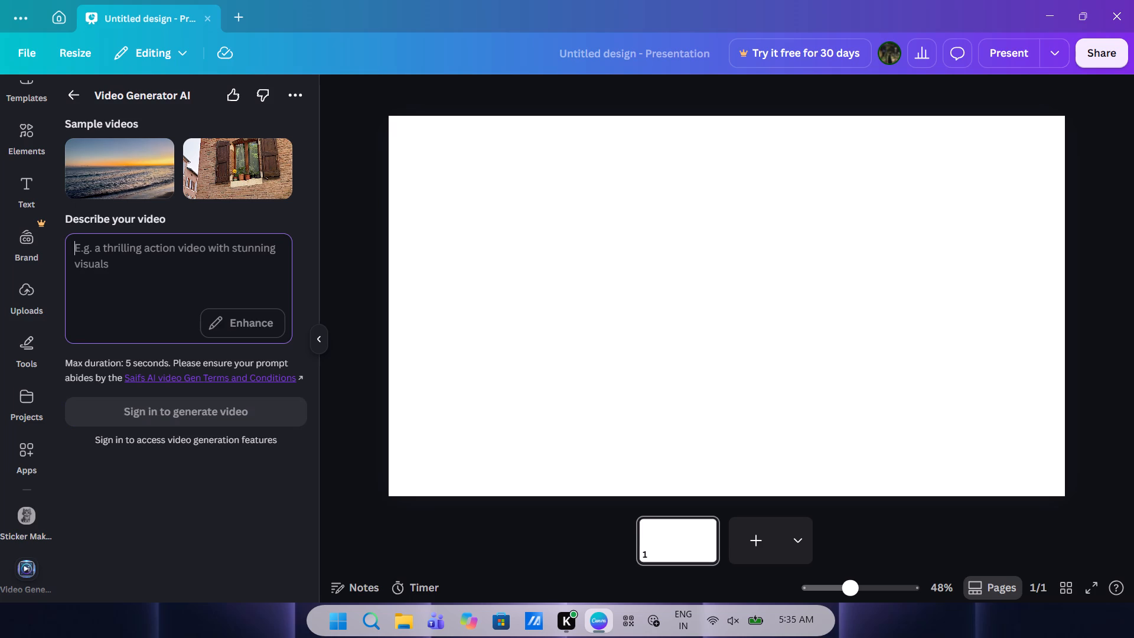
{"action": "type", "text": "create"}
{"action": "key", "text": "space"}
{"action": "type", "text": "a"}
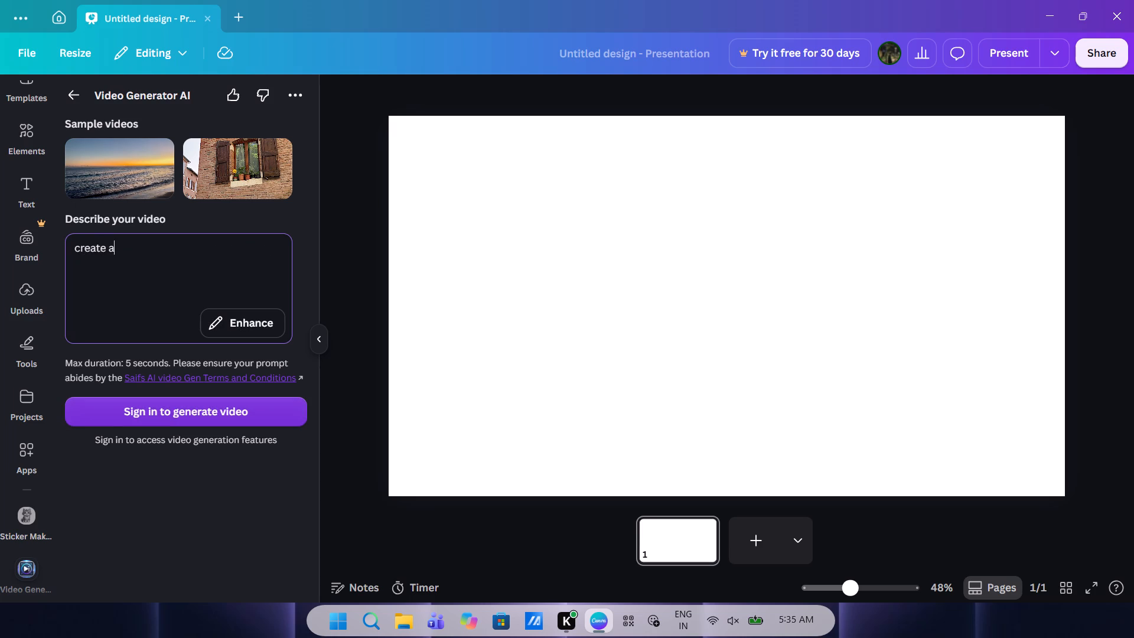
{"action": "key", "text": "space"}
{"action": "type", "text": "dunny"}
{"action": "key", "text": "BackSpace"}
{"action": "key", "text": "BackSpace"}
{"action": "key", "text": "BackSpace"}
{"action": "key", "text": "BackSpace"}
{"action": "key", "text": "BackSpace"}
{"action": "type", "text": "funny meme"}
{"action": "key", "text": "Return"}
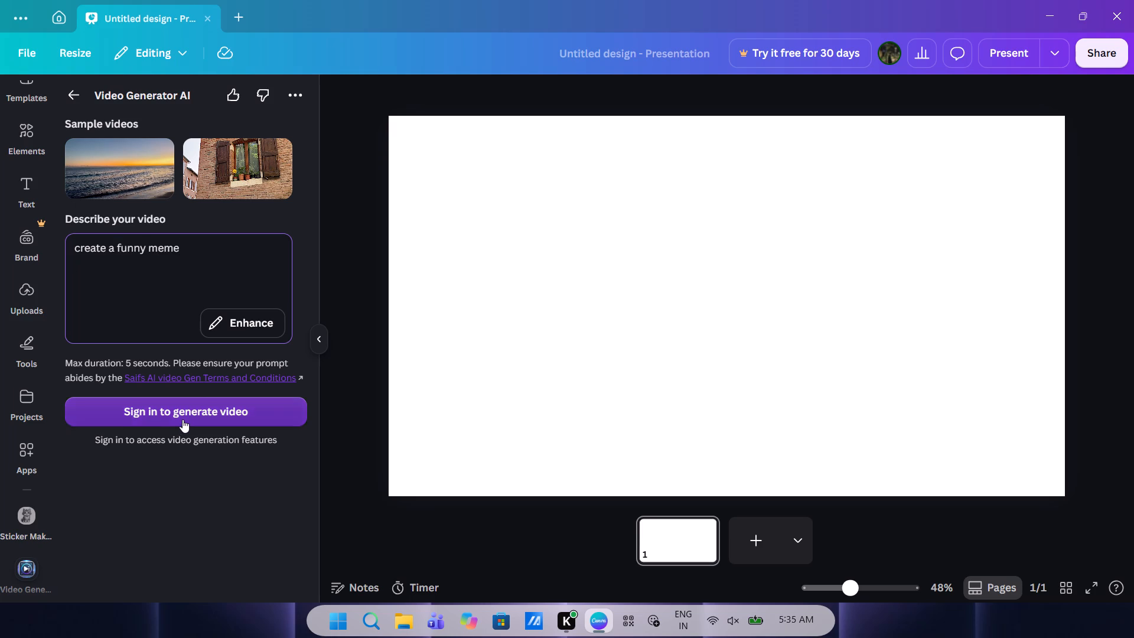
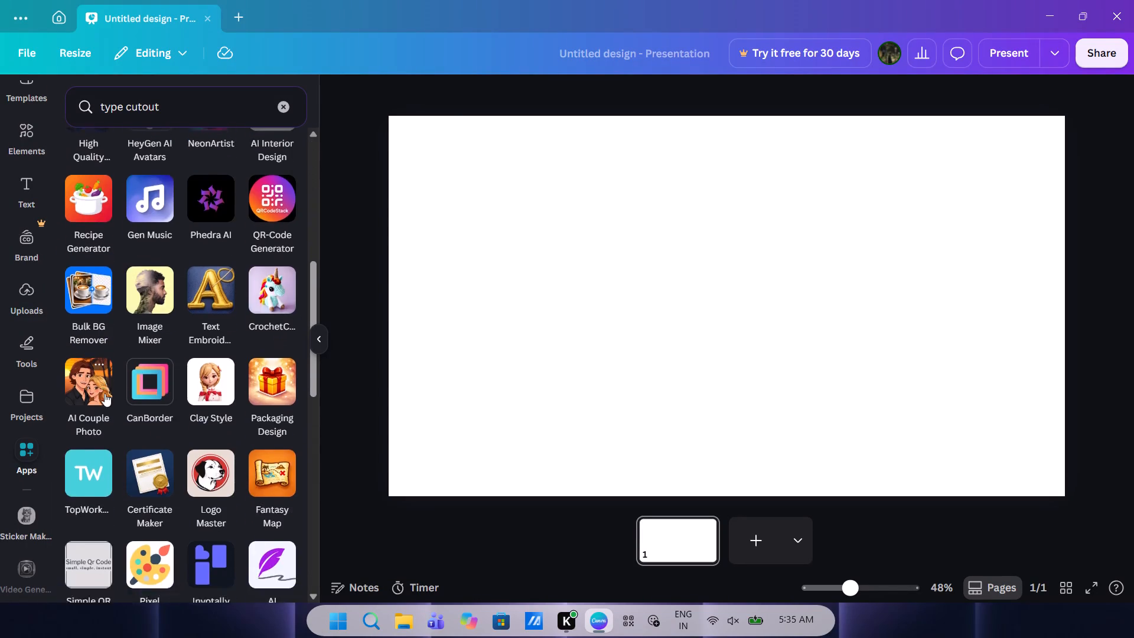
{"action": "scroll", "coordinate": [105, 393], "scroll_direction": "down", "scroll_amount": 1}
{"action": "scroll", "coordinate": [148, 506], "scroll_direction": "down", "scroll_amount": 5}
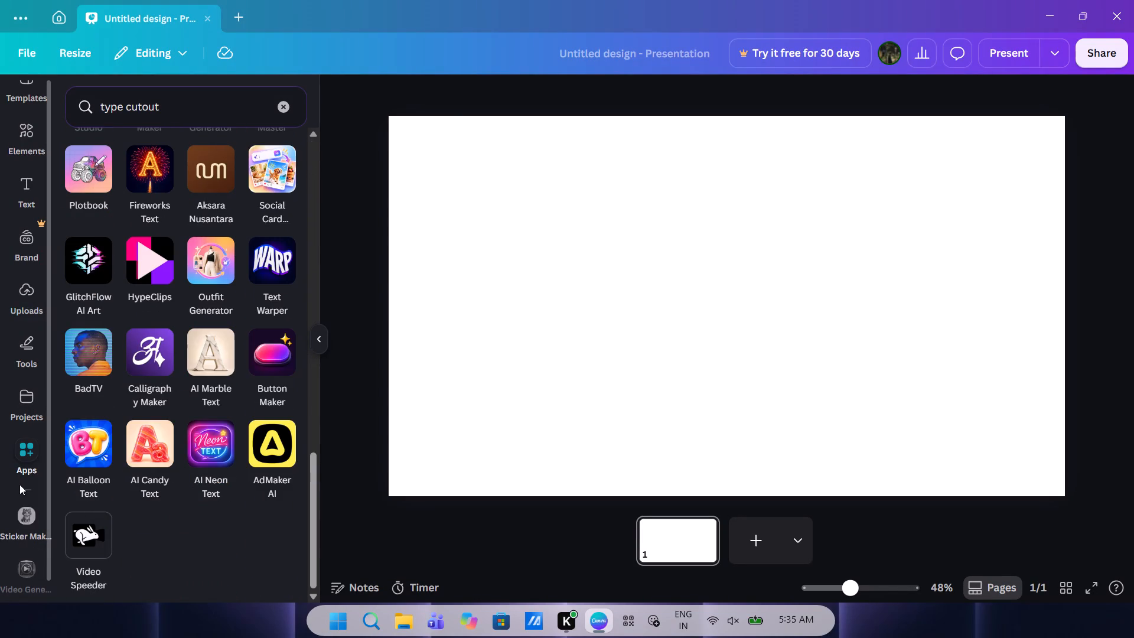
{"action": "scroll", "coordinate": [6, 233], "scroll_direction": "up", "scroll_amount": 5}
Search the elements for "grid" and add the single-frame grid to the blank presentation page.
{"action": "left_click", "coordinate": [19, 147]}
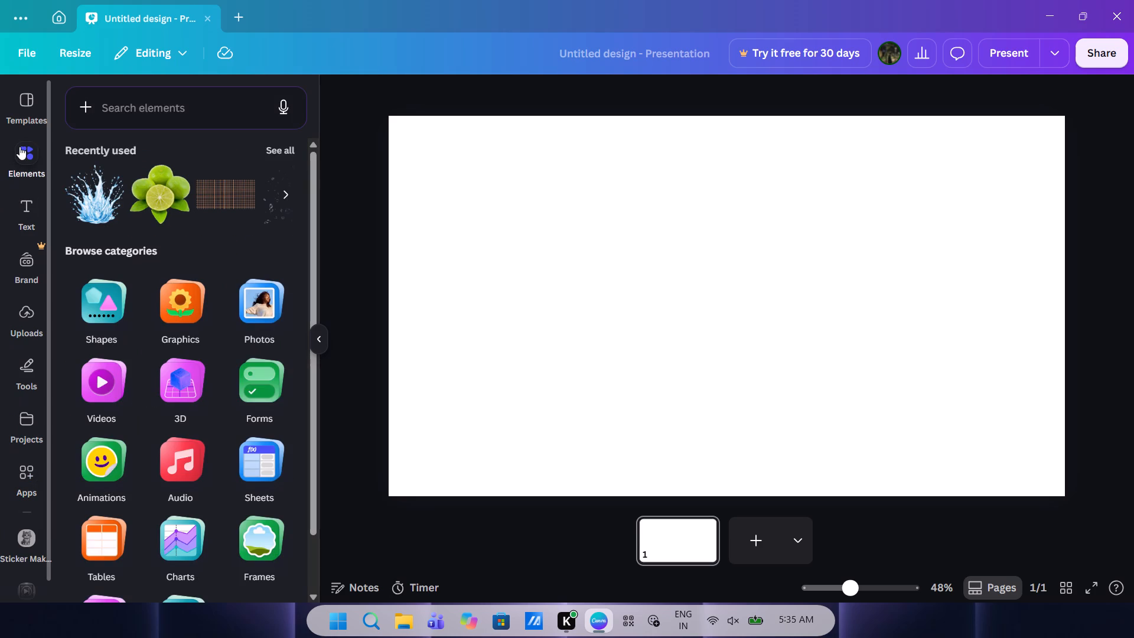
{"action": "scroll", "coordinate": [190, 200], "scroll_direction": "left", "scroll_amount": 1}
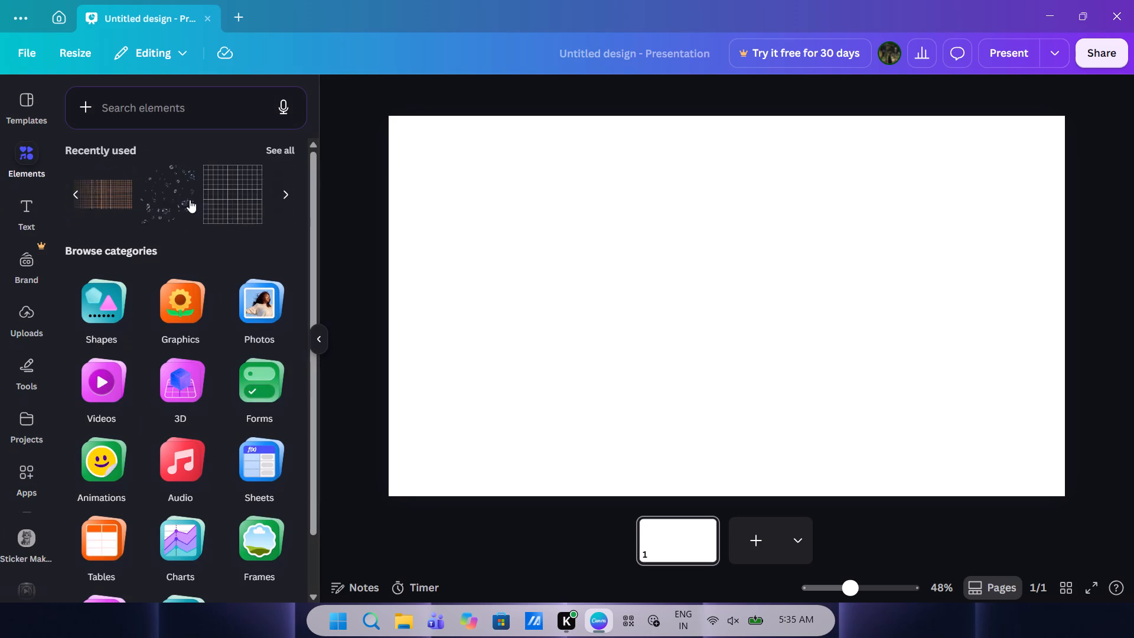
{"action": "scroll", "coordinate": [190, 200], "scroll_direction": "left", "scroll_amount": 7}
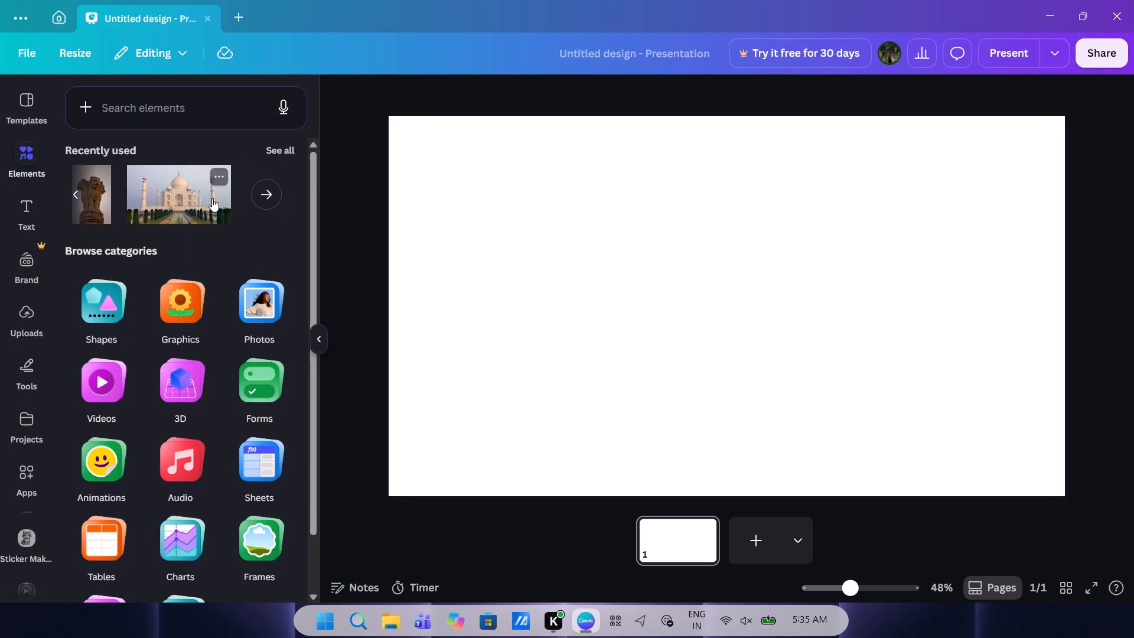
{"action": "scroll", "coordinate": [212, 198], "scroll_direction": "left", "scroll_amount": 3}
{"action": "left_click", "coordinate": [142, 103]}
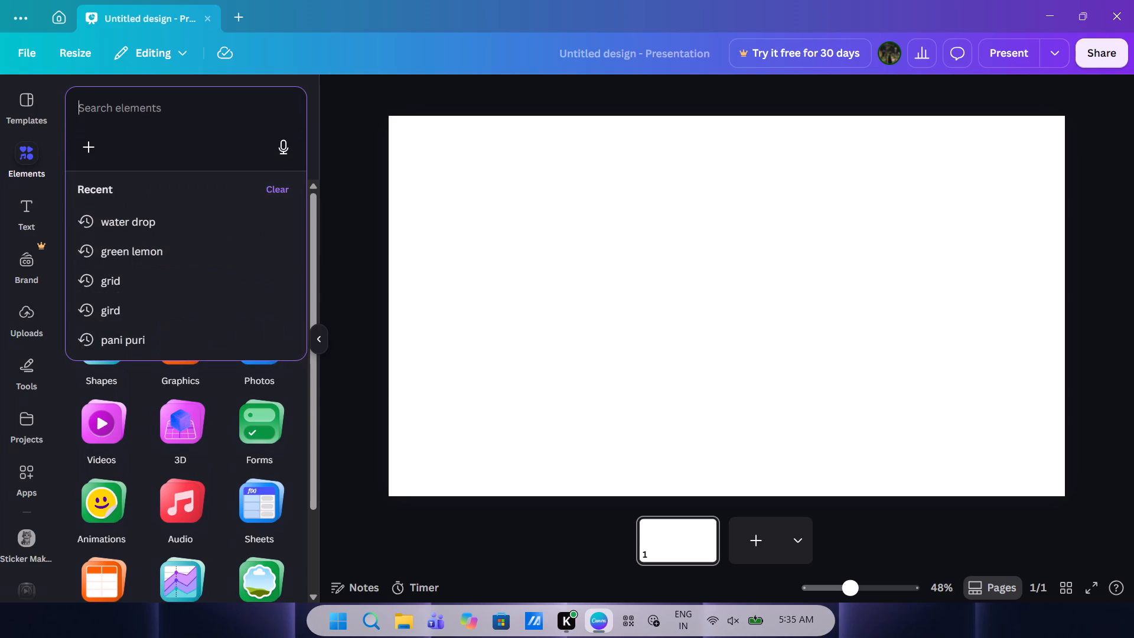
{"action": "type", "text": "gr"}
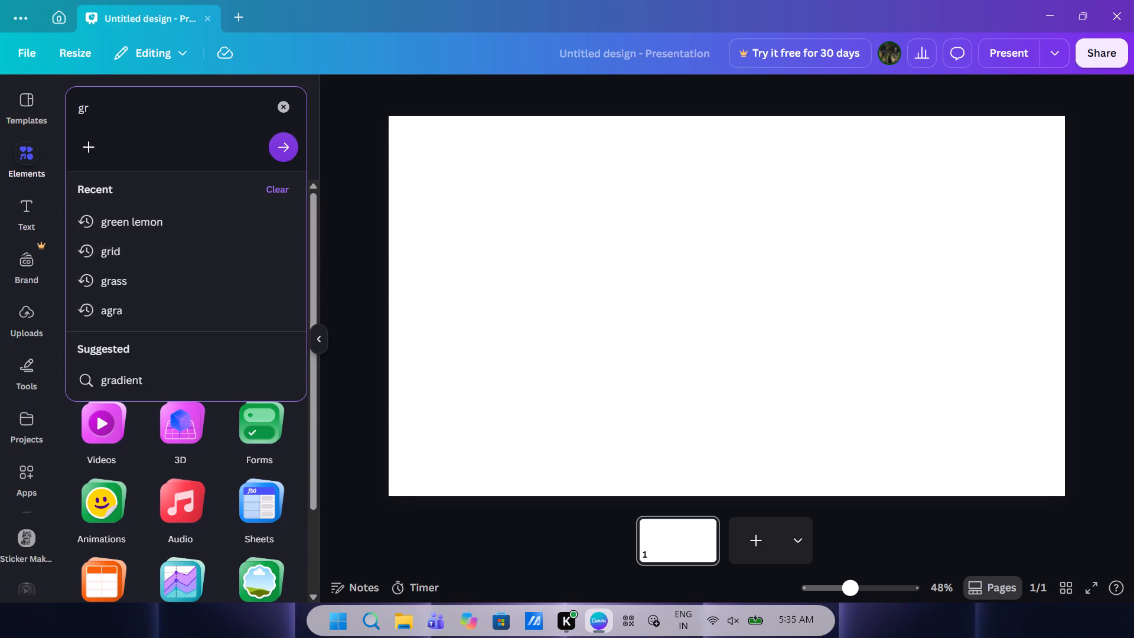
{"action": "type", "text": "id"}
{"action": "key", "text": "Return"}
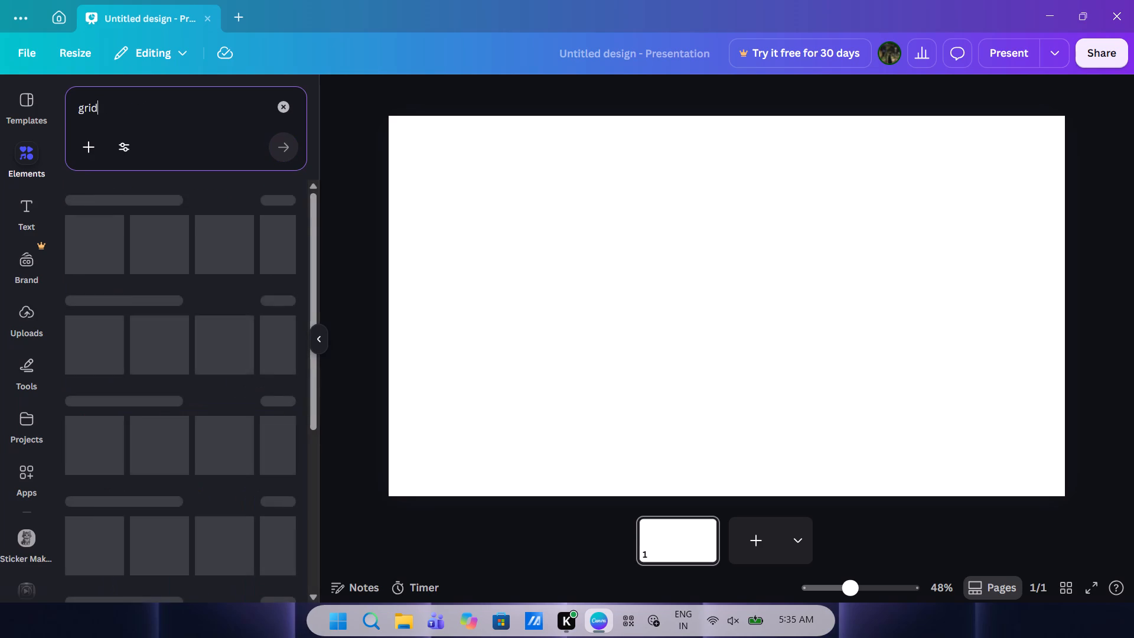
{"action": "scroll", "coordinate": [87, 292], "scroll_direction": "down", "scroll_amount": 2}
{"action": "scroll", "coordinate": [87, 292], "scroll_direction": "up", "scroll_amount": 1}
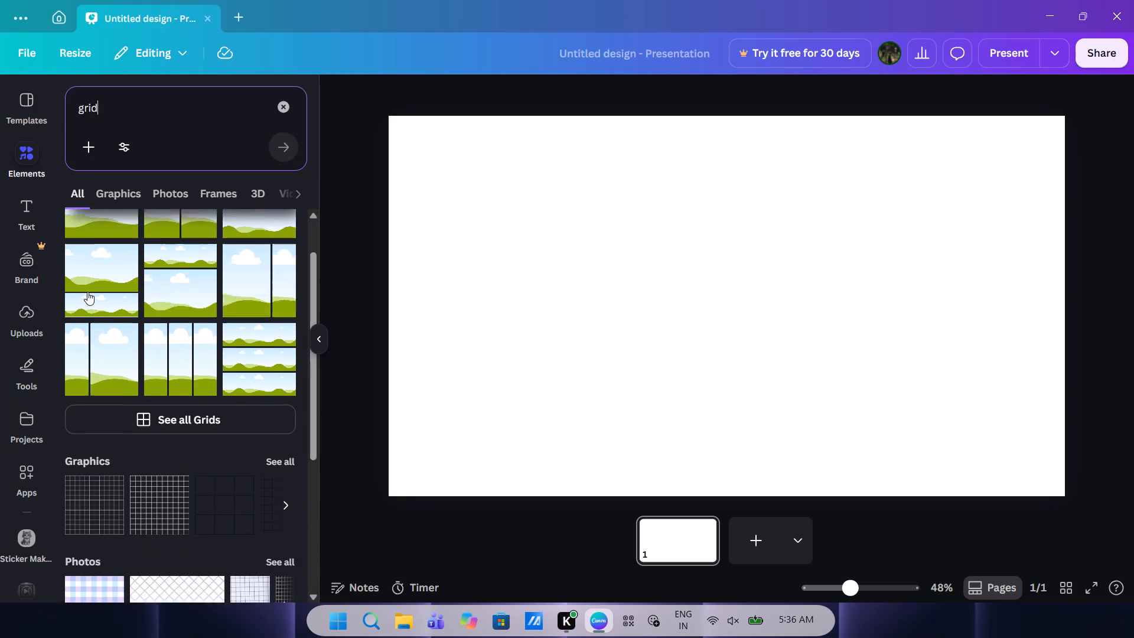
{"action": "scroll", "coordinate": [87, 292], "scroll_direction": "up", "scroll_amount": 1}
{"action": "left_click", "coordinate": [97, 248]}
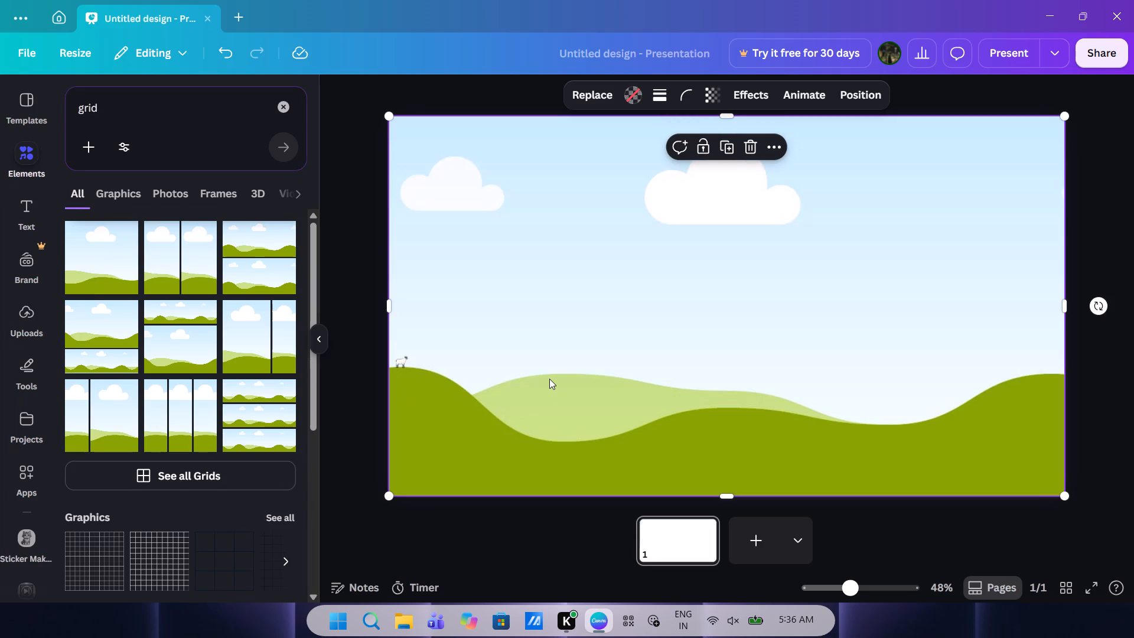
Open Google Chrome from the desktop, search for "burger" and browse the image results.
{"action": "left_click", "coordinate": [27, 325]}
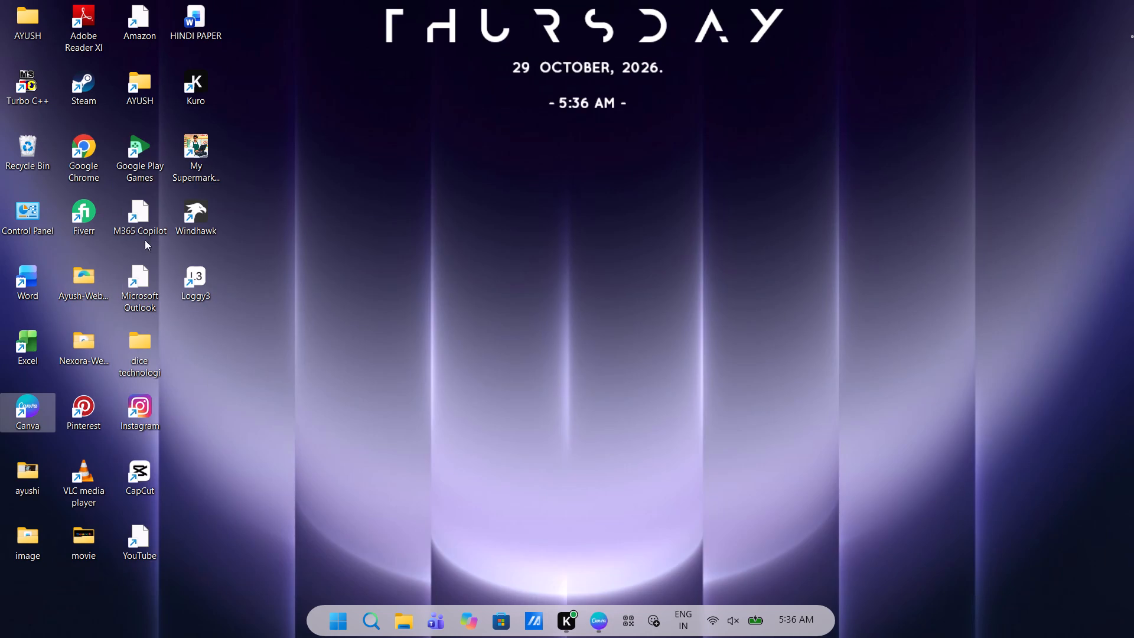
{"action": "left_click", "coordinate": [92, 161]}
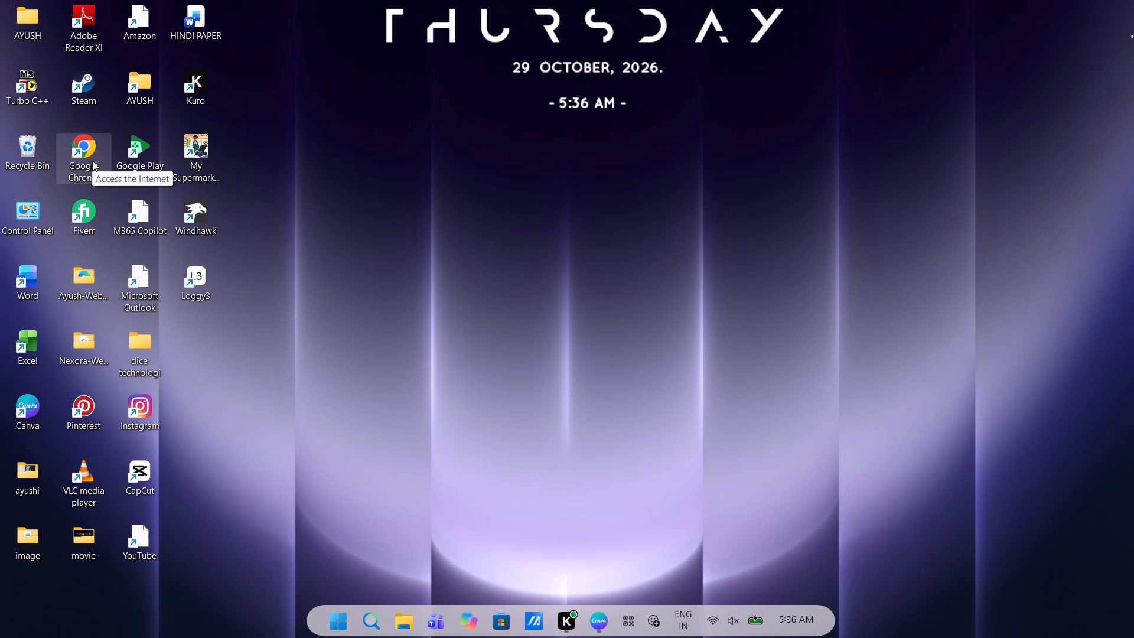
{"action": "double_click", "coordinate": [86, 134]}
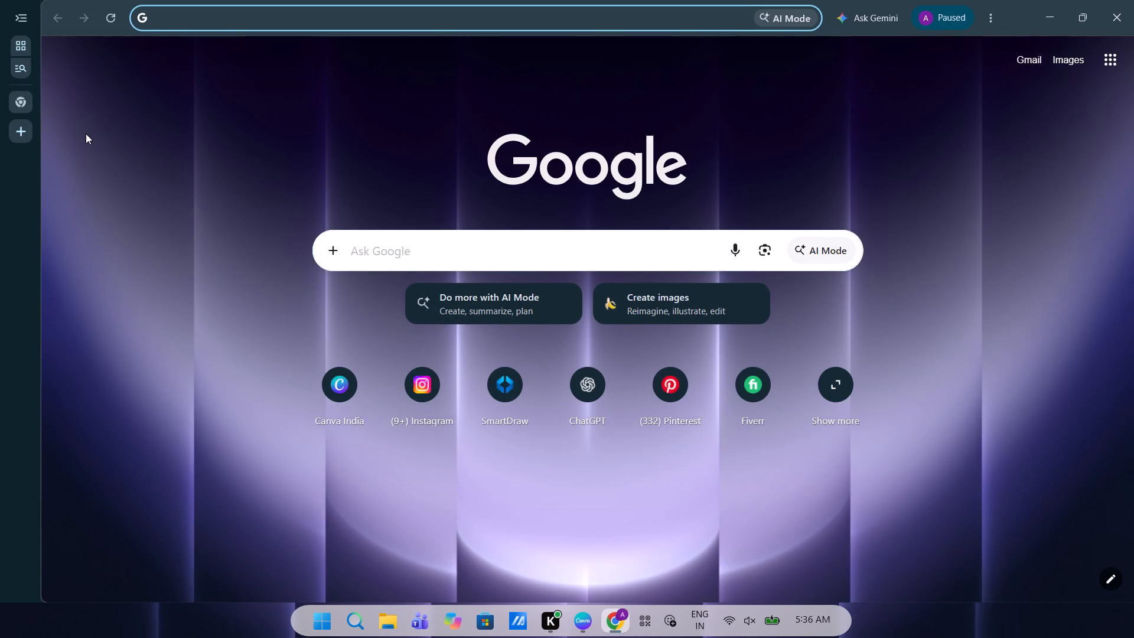
{"action": "type", "text": "burger"}
{"action": "key", "text": "space"}
{"action": "key", "text": "Return"}
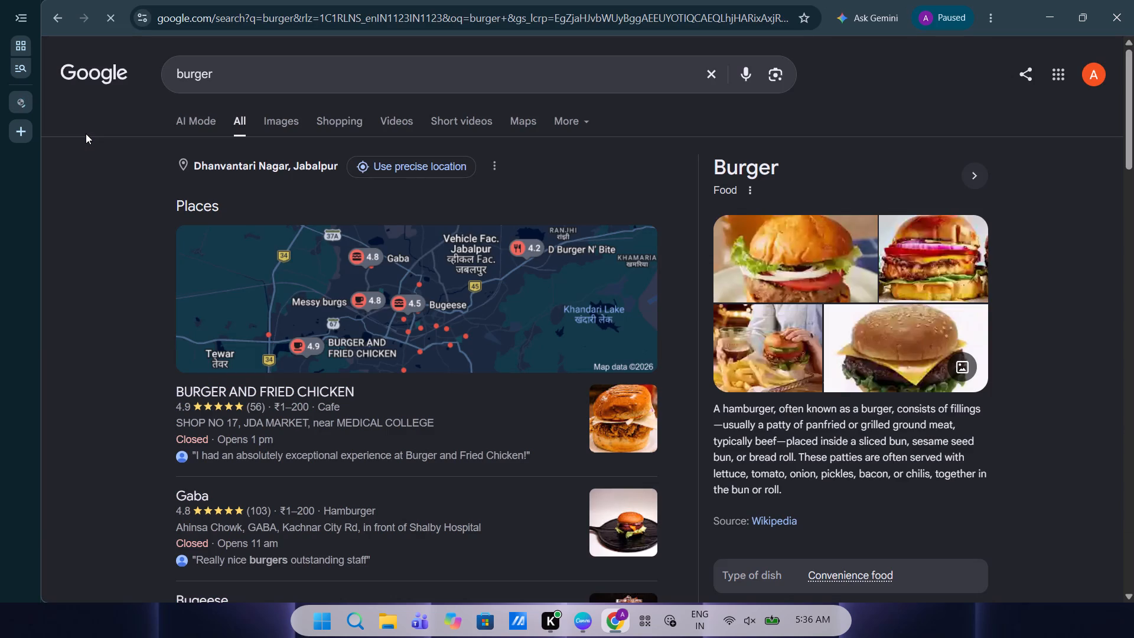
{"action": "left_click", "coordinate": [278, 115]}
{"action": "scroll", "coordinate": [274, 210], "scroll_direction": "down", "scroll_amount": 1}
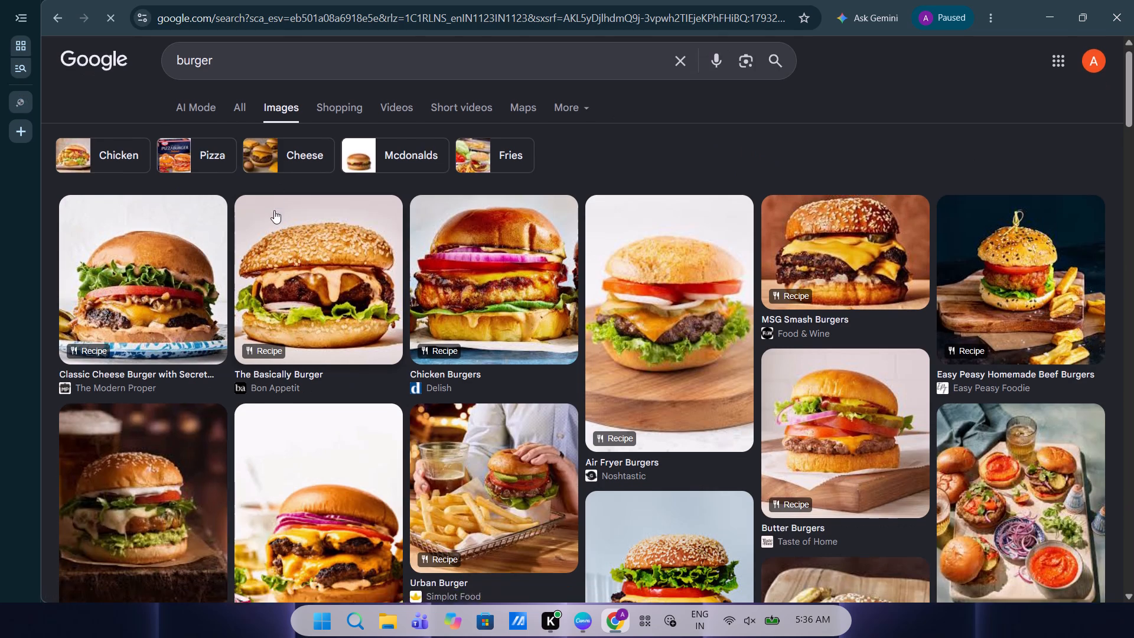
{"action": "scroll", "coordinate": [274, 210], "scroll_direction": "down", "scroll_amount": 2}
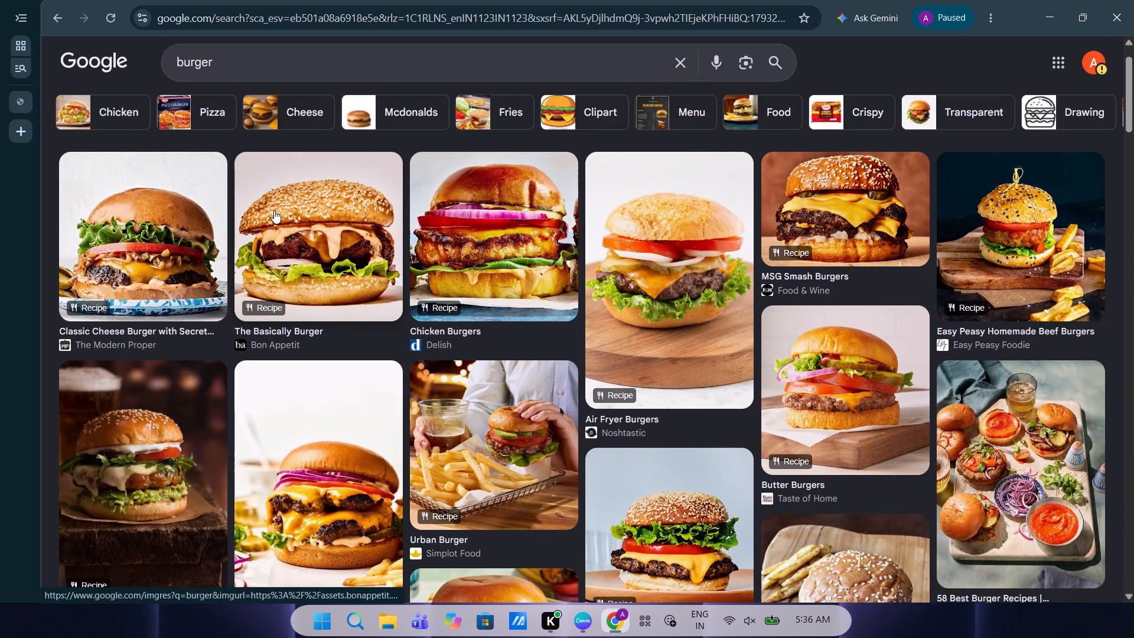
{"action": "scroll", "coordinate": [274, 210], "scroll_direction": "down", "scroll_amount": 1}
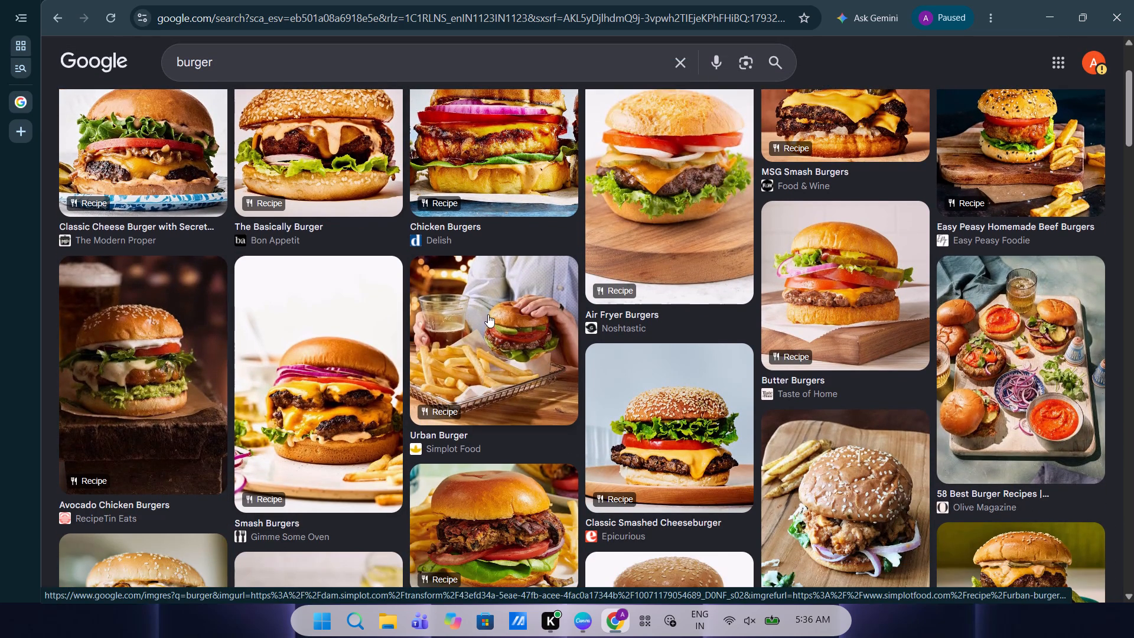
Refine the image search to "burger 4k images".
{"action": "left_click", "coordinate": [272, 54]}
{"action": "key", "text": "space"}
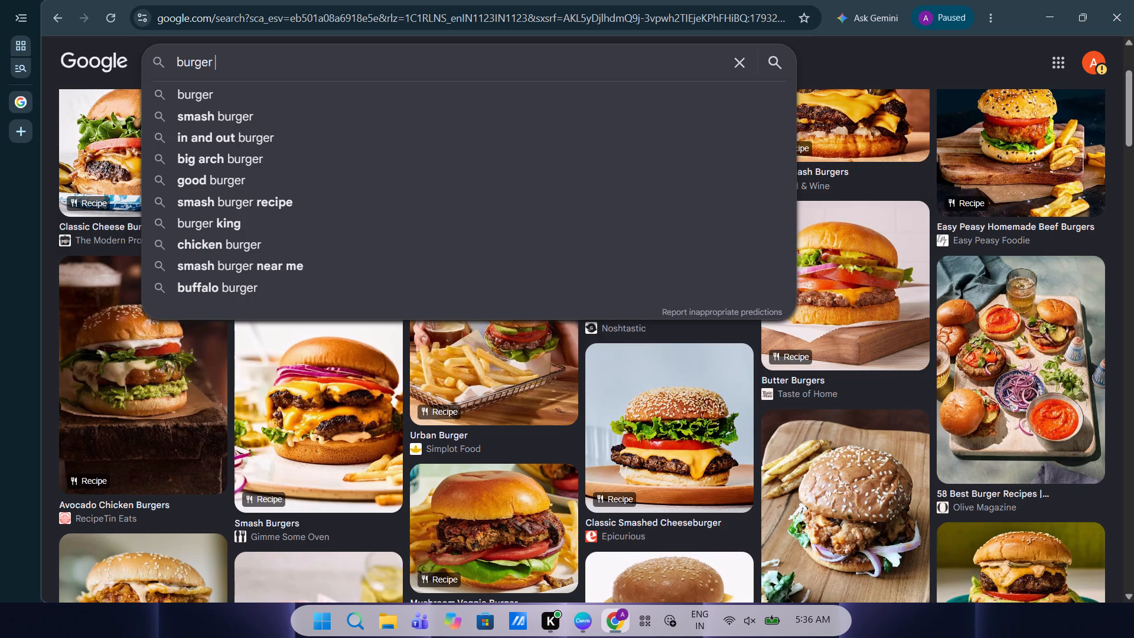
{"action": "key", "text": "4"}
{"action": "key", "text": "k"}
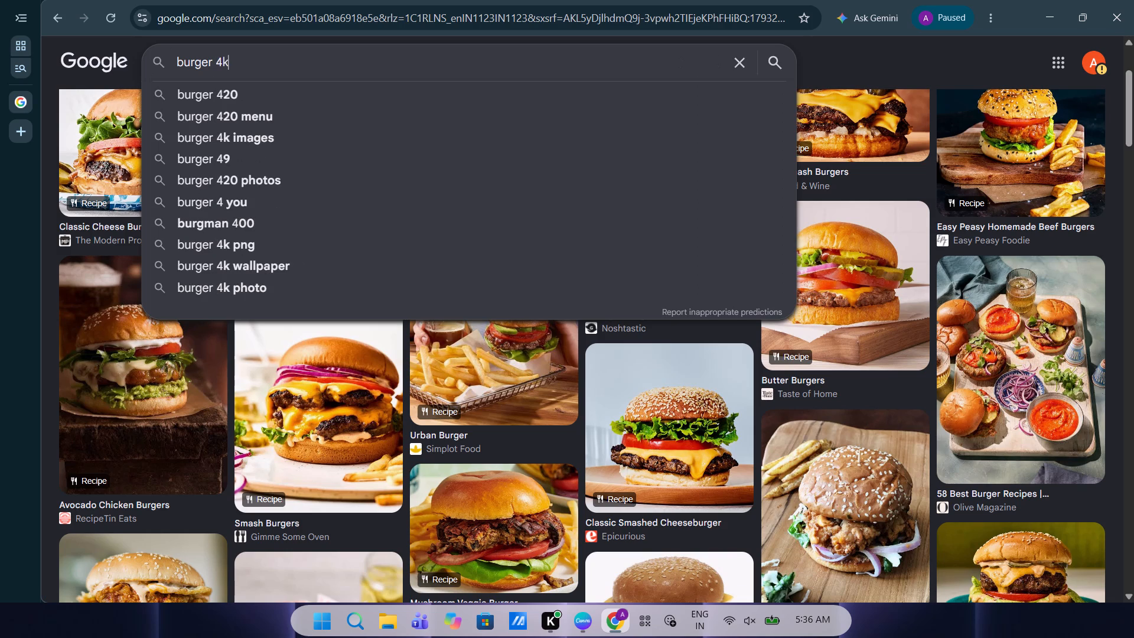
{"action": "left_click", "coordinate": [234, 98]}
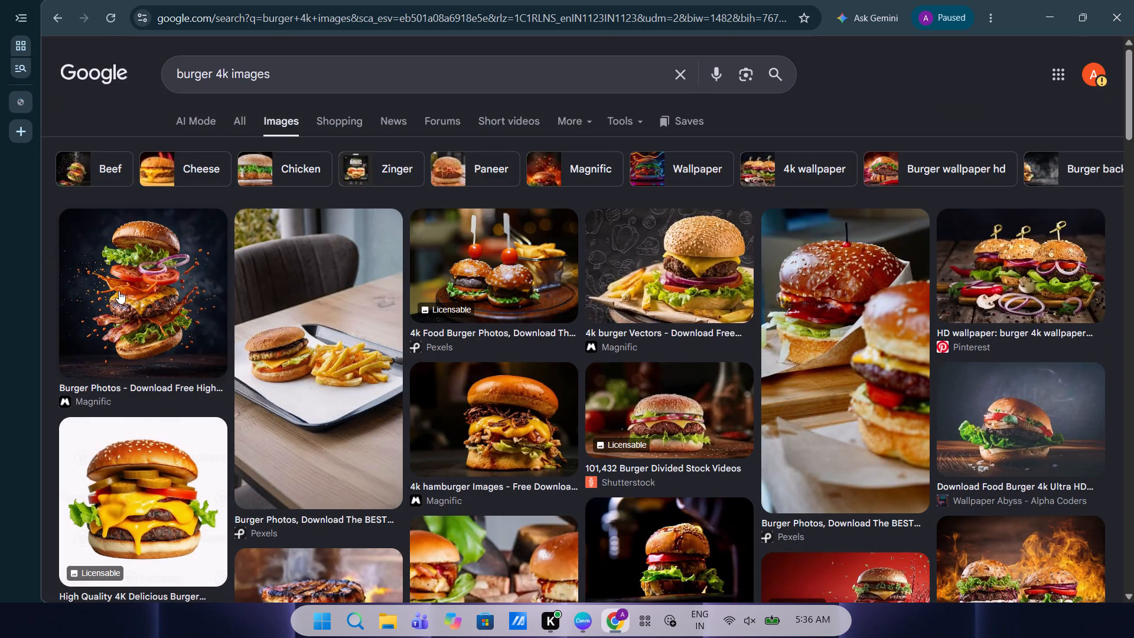
{"action": "scroll", "coordinate": [124, 294], "scroll_direction": "down", "scroll_amount": 1}
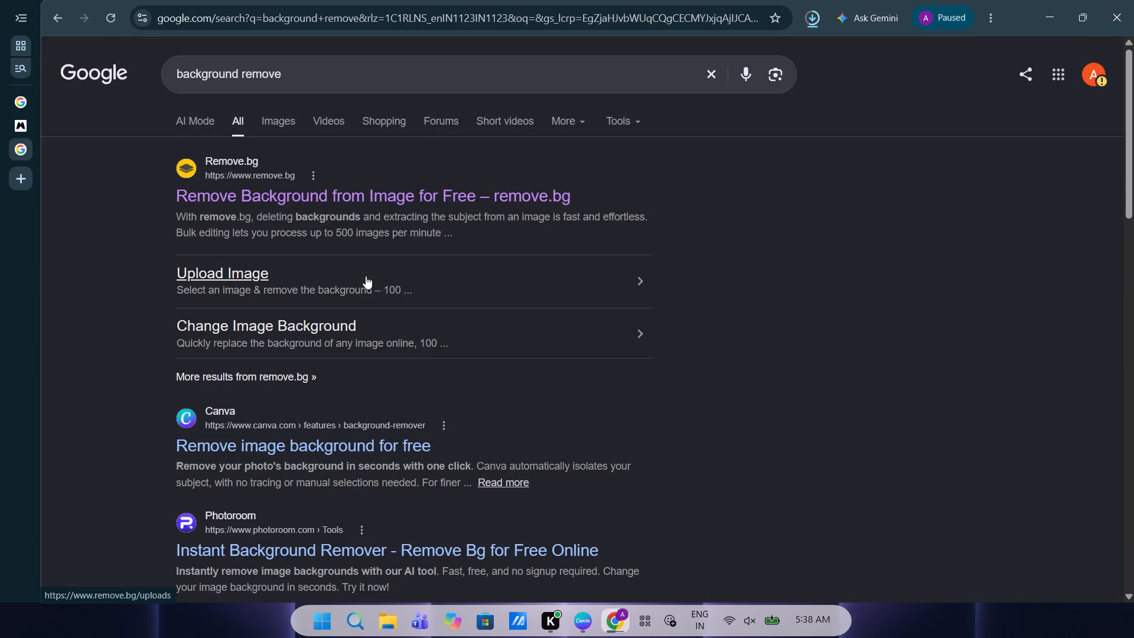
{"action": "double_click", "coordinate": [293, 184]}
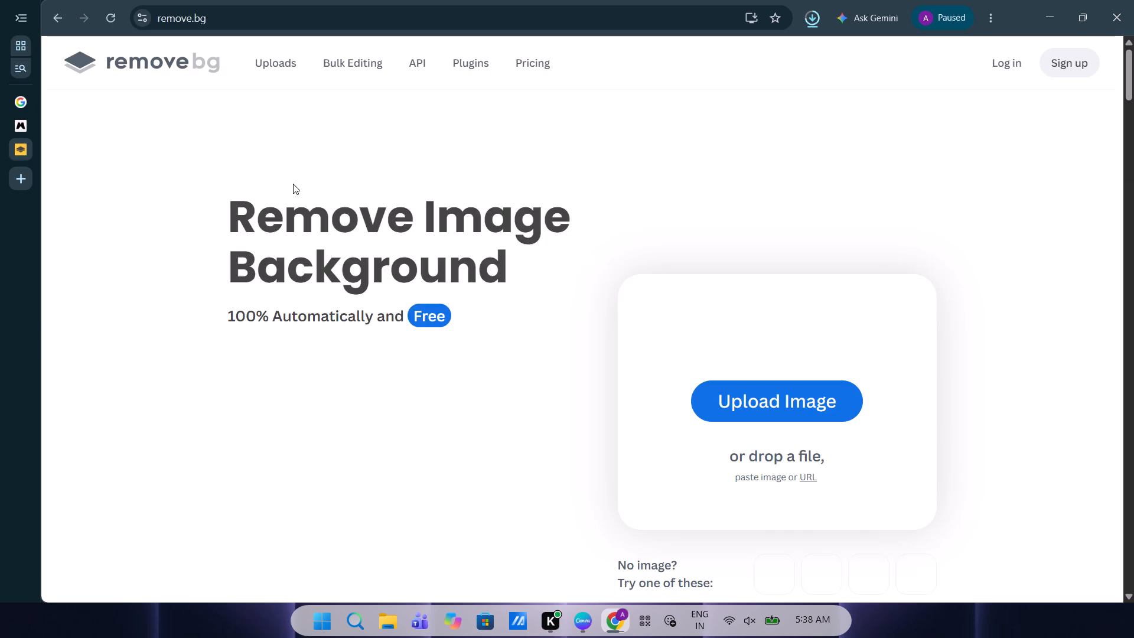
Upload melted-cheese-burger from Downloads to remove.bg and download the free 413 x 604 preview of its cutout.
{"action": "left_click", "coordinate": [781, 401]}
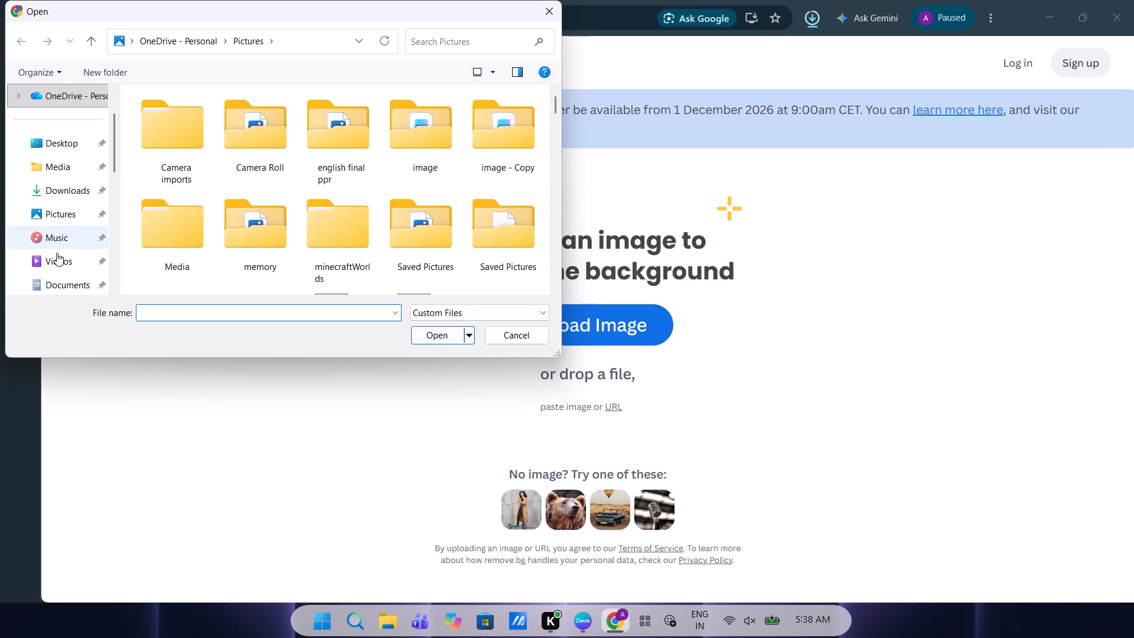
{"action": "left_click", "coordinate": [62, 197]}
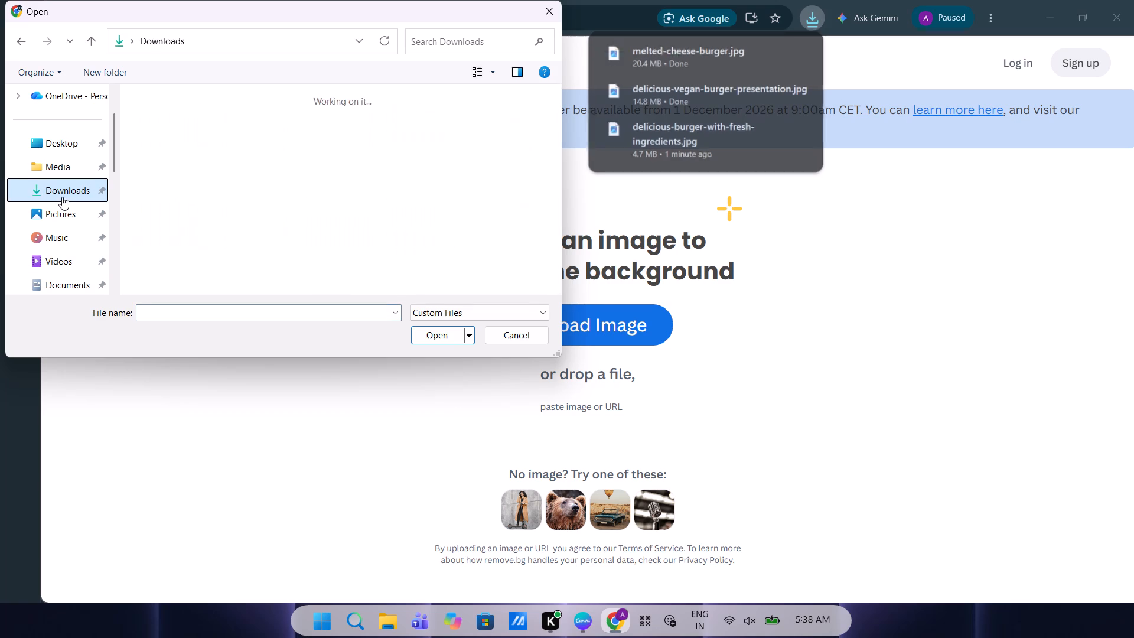
{"action": "double_click", "coordinate": [208, 136]}
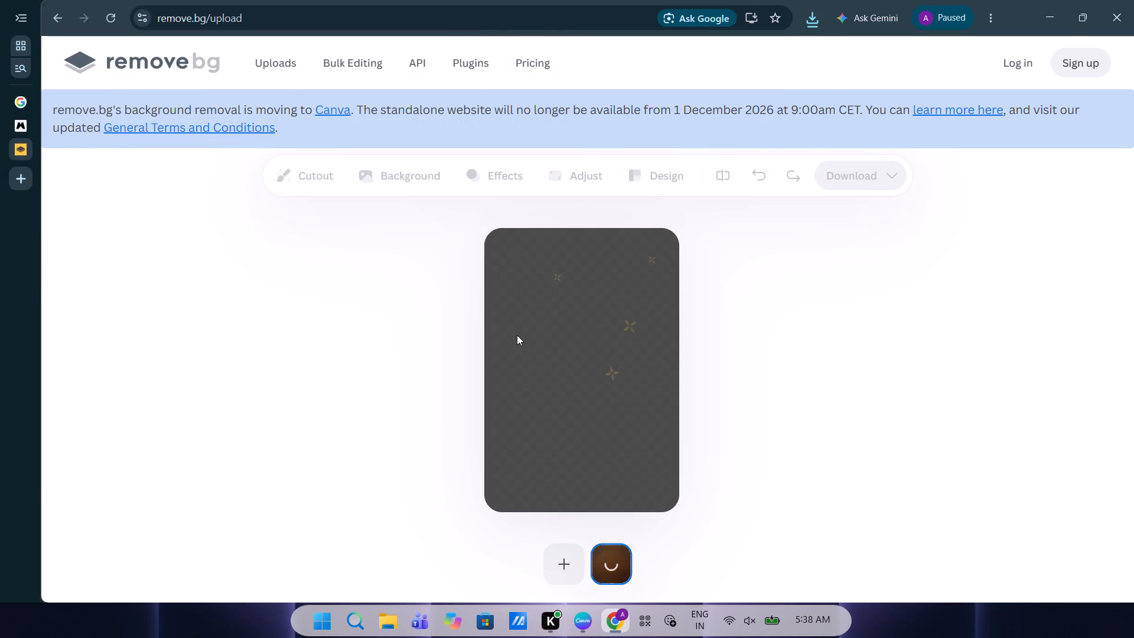
{"action": "scroll", "coordinate": [586, 369], "scroll_direction": "down", "scroll_amount": 1}
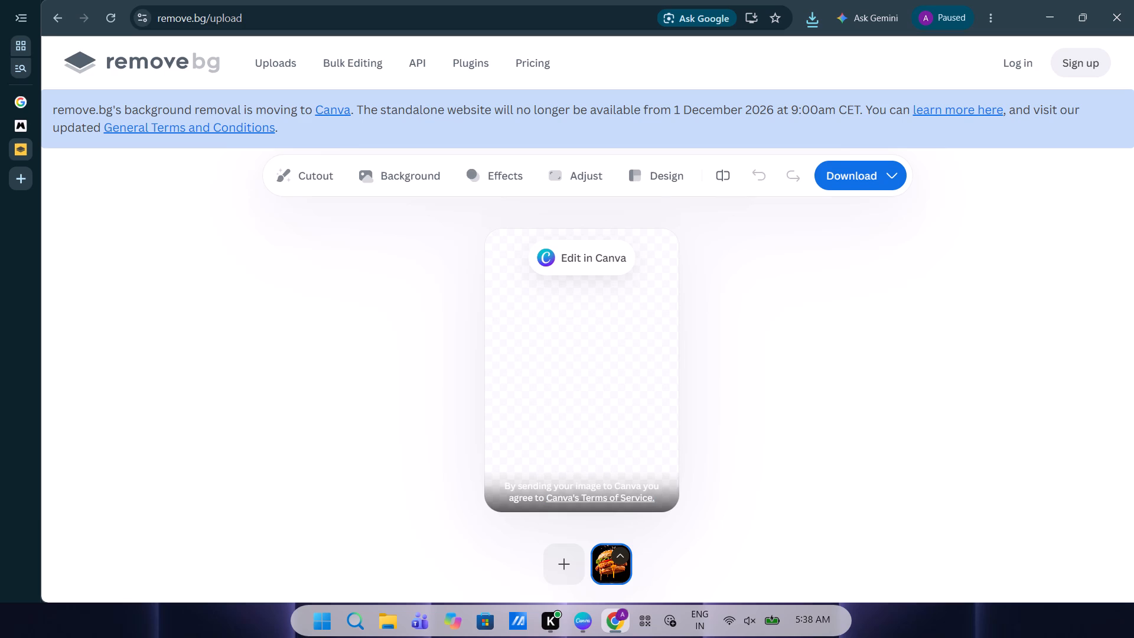
{"action": "scroll", "coordinate": [577, 420], "scroll_direction": "down", "scroll_amount": 1}
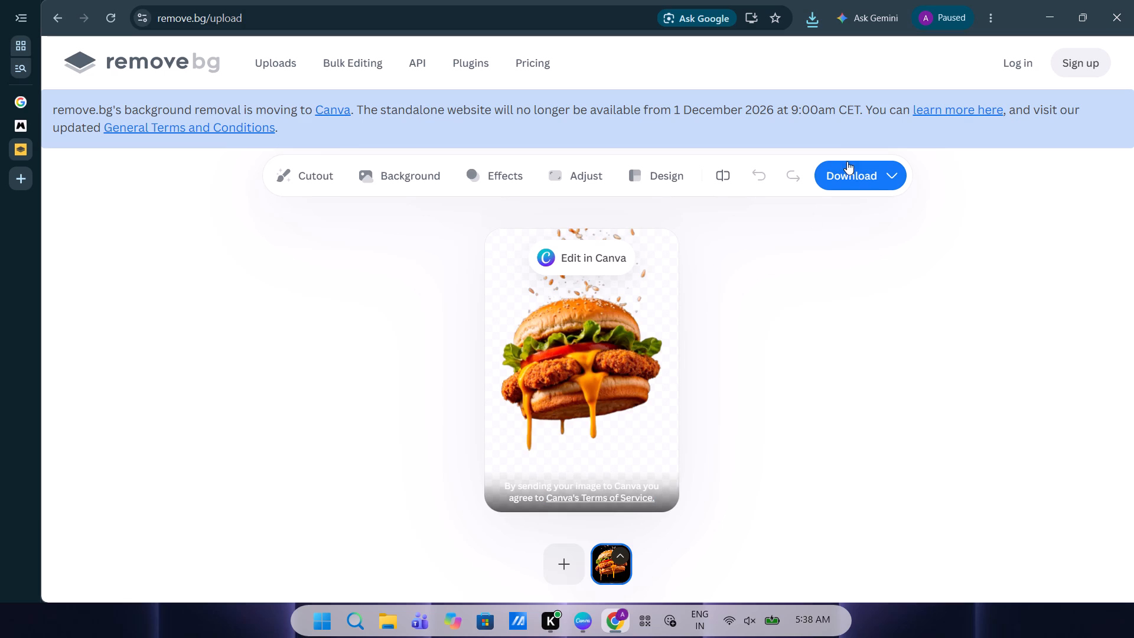
{"action": "left_click", "coordinate": [836, 172]}
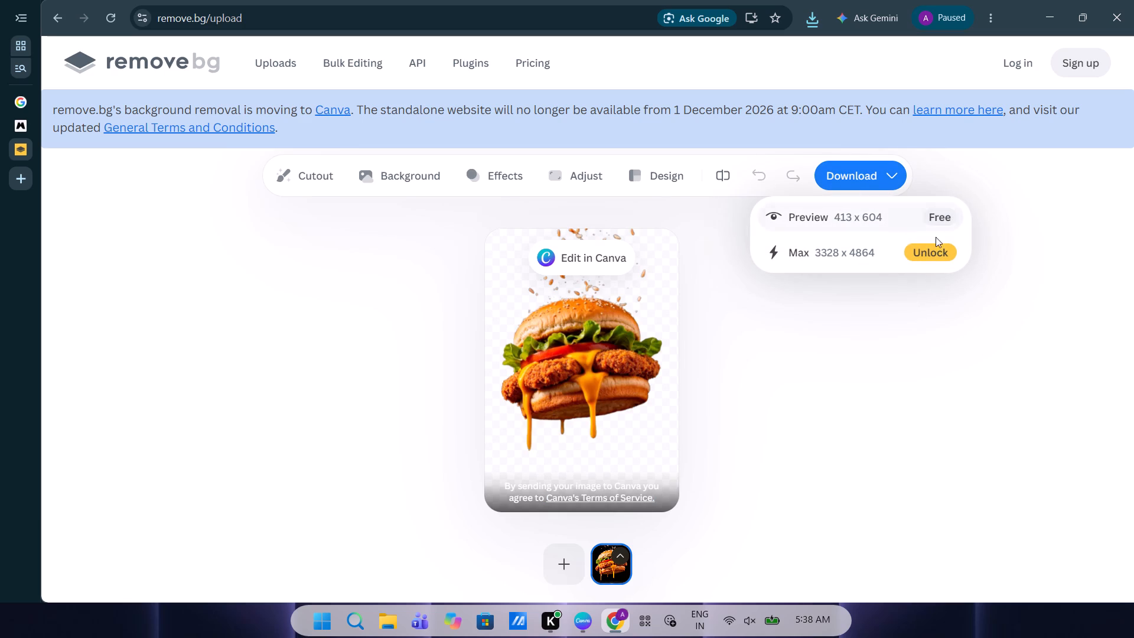
{"action": "left_click", "coordinate": [915, 206]}
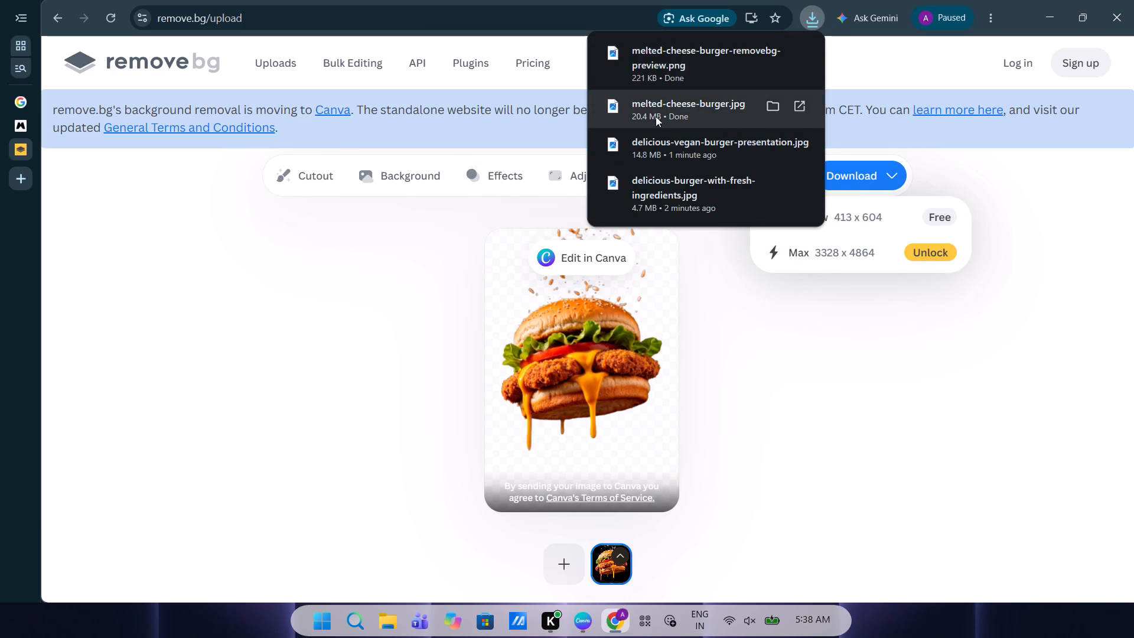
Return to the remove.bg start page and upload delicious-burger-with-fresh-ingredients from Downloads for background removal.
{"action": "left_click", "coordinate": [53, 16]}
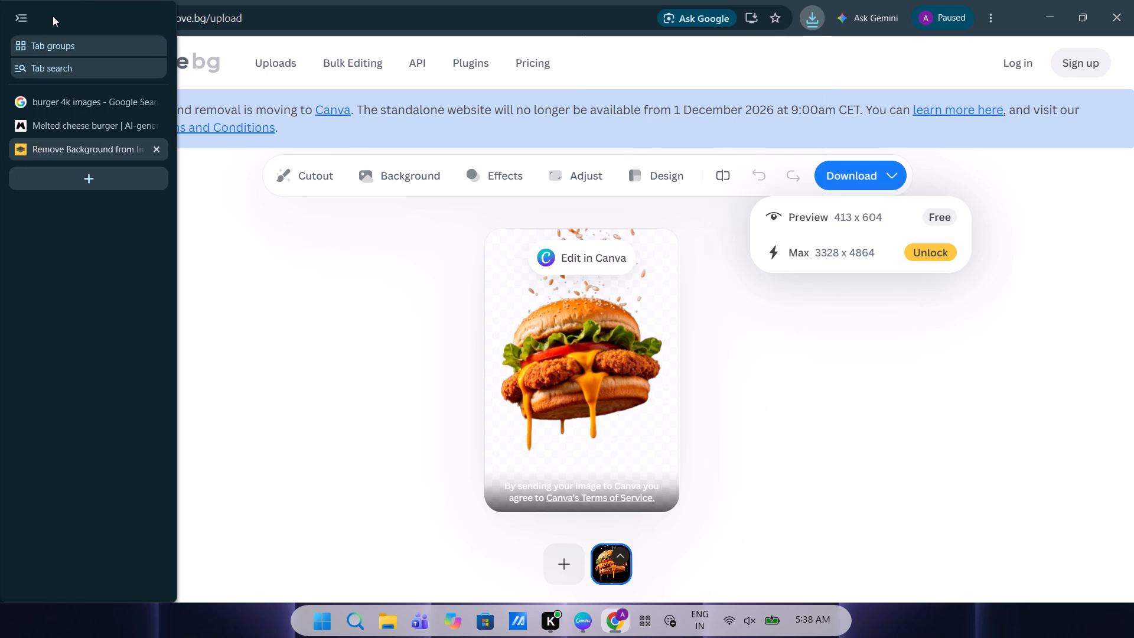
{"action": "left_click", "coordinate": [56, 18]}
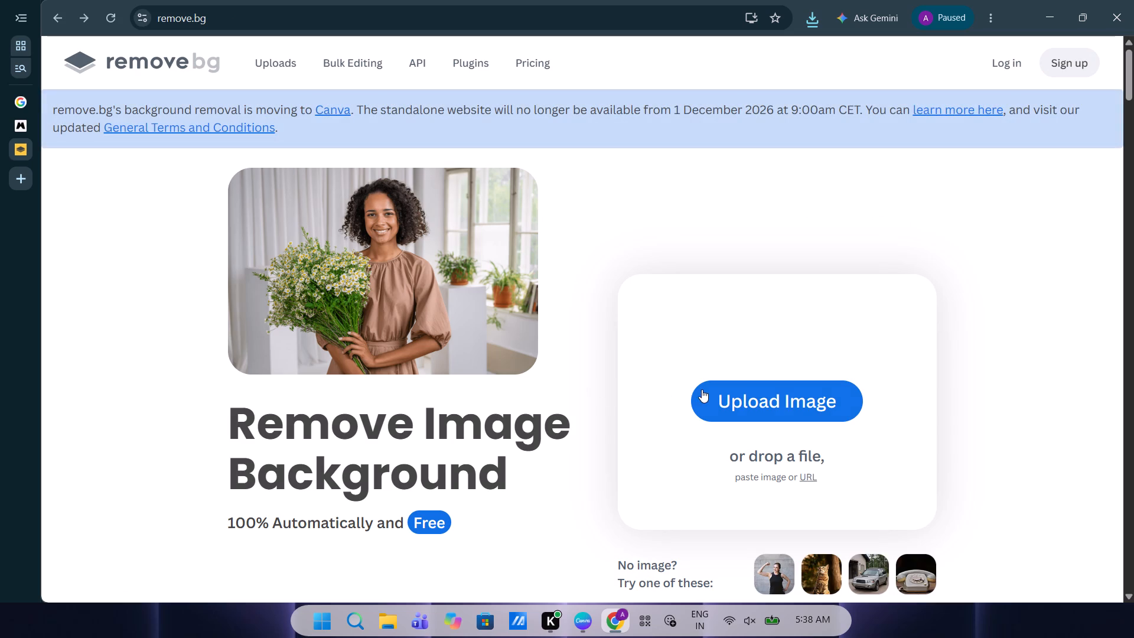
{"action": "left_click", "coordinate": [702, 389]}
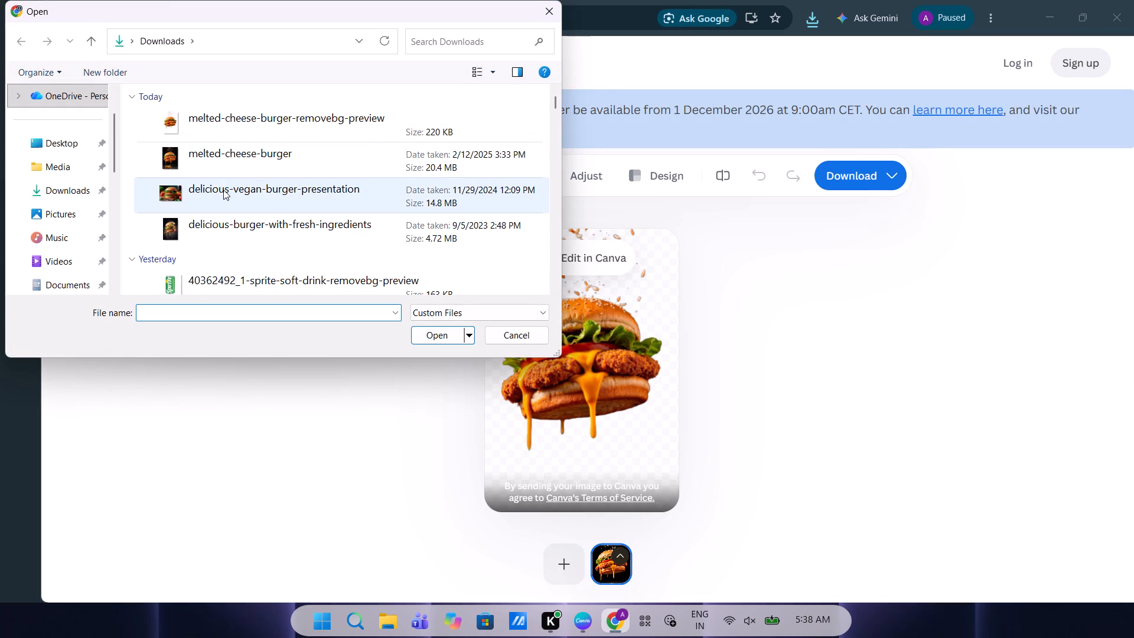
{"action": "double_click", "coordinate": [222, 222]}
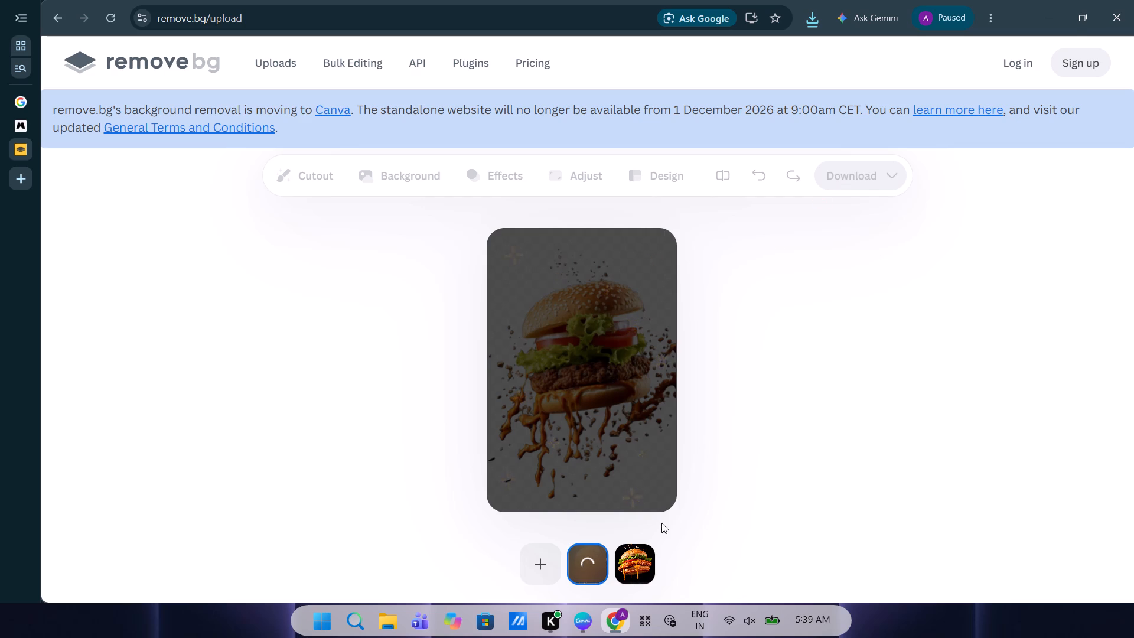
Switch back to the melted cheese burger cutout and download its free preview again.
{"action": "left_click", "coordinate": [649, 555]}
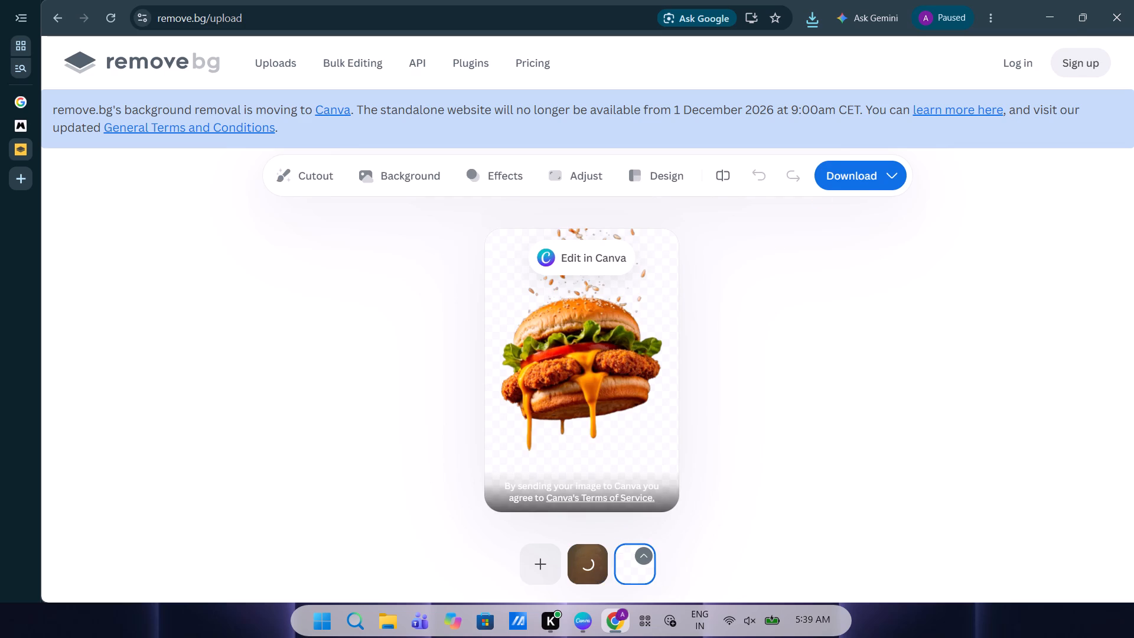
{"action": "left_click", "coordinate": [627, 561]}
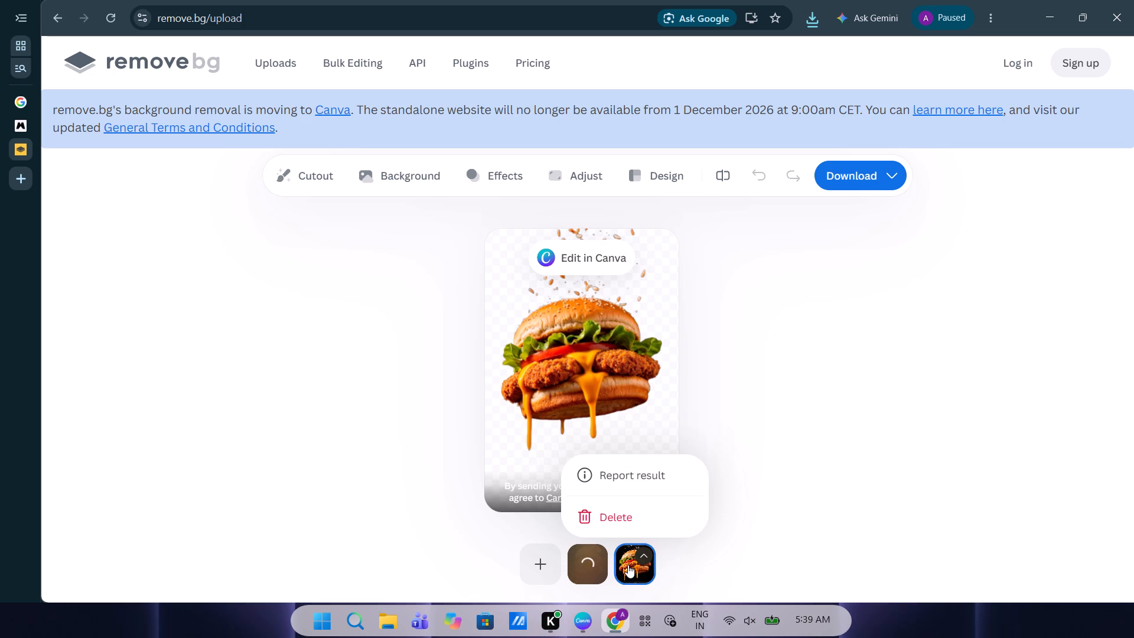
{"action": "left_click", "coordinate": [628, 565]}
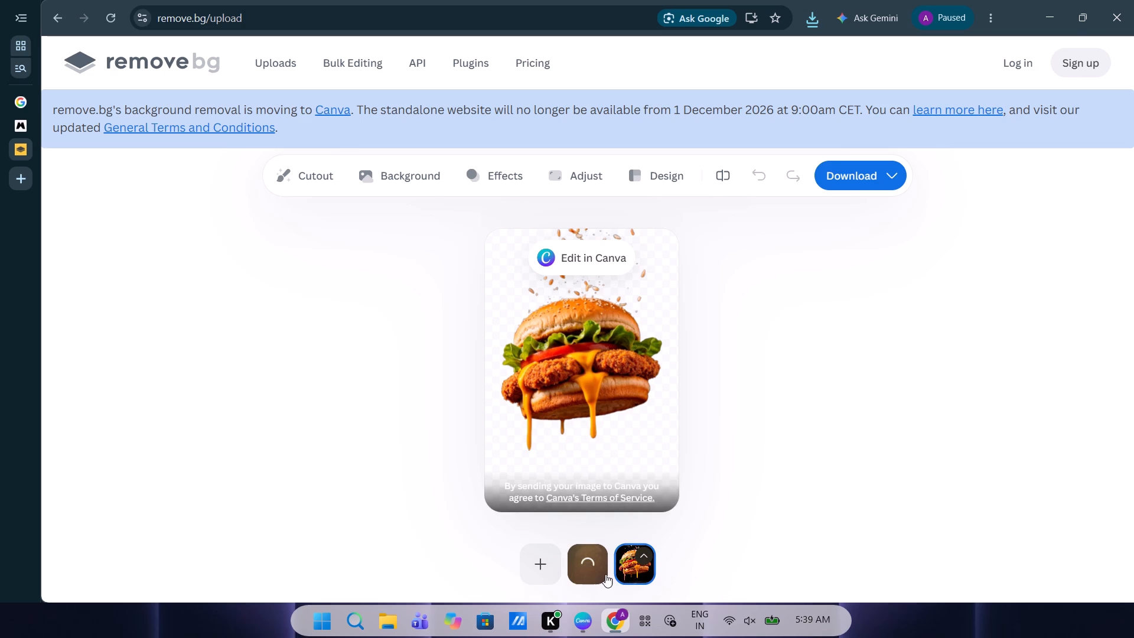
{"action": "left_click", "coordinate": [636, 572]}
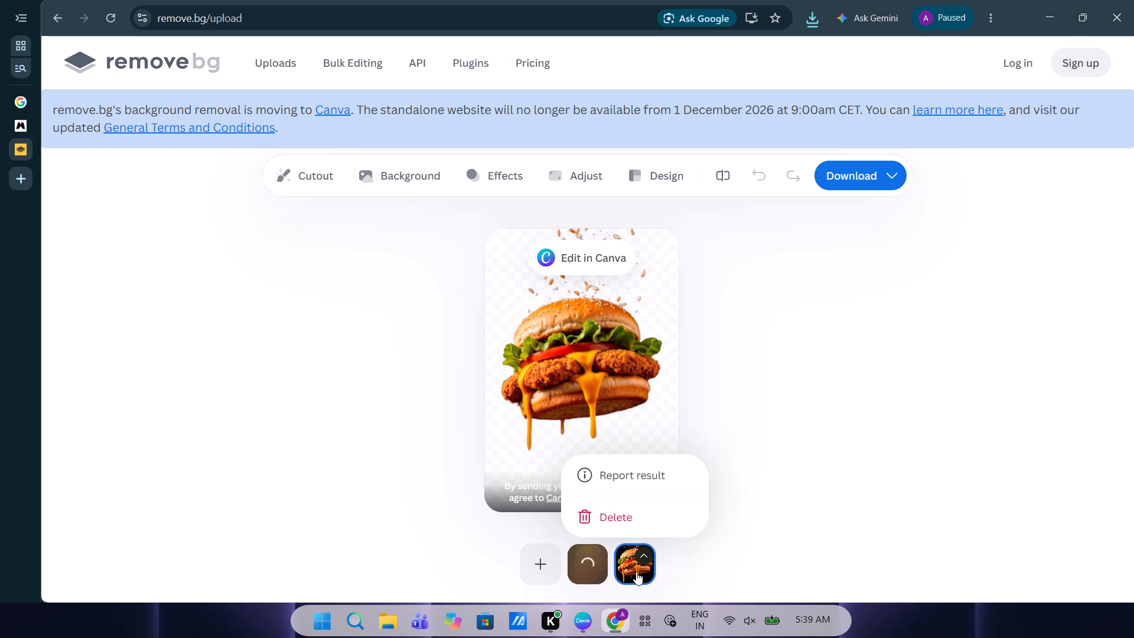
{"action": "left_click", "coordinate": [592, 572]}
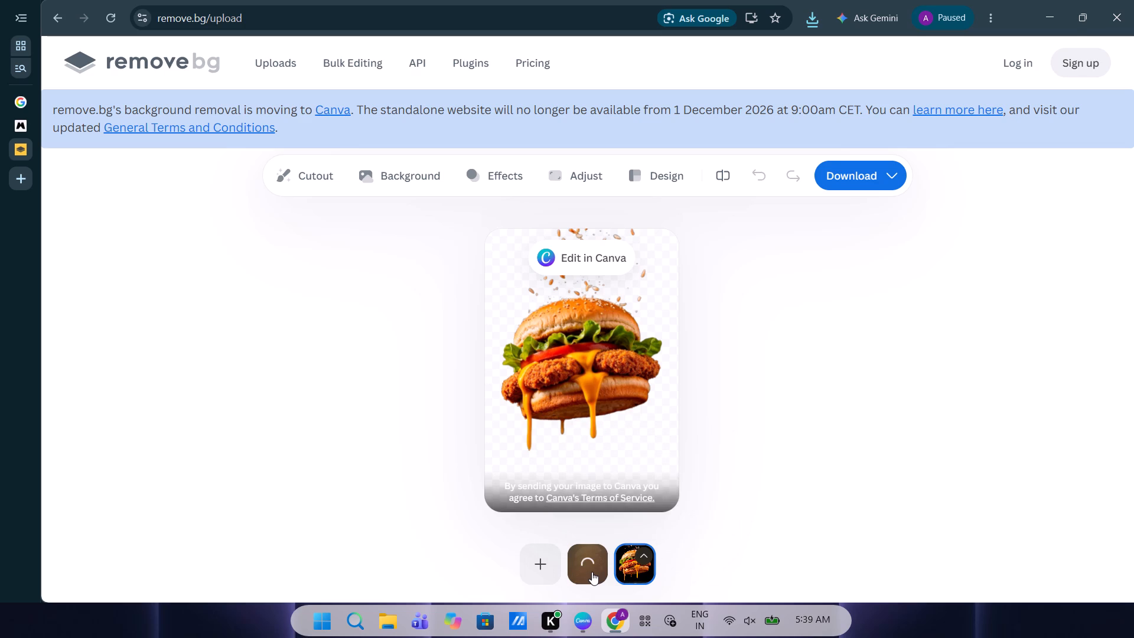
{"action": "left_click", "coordinate": [852, 187]}
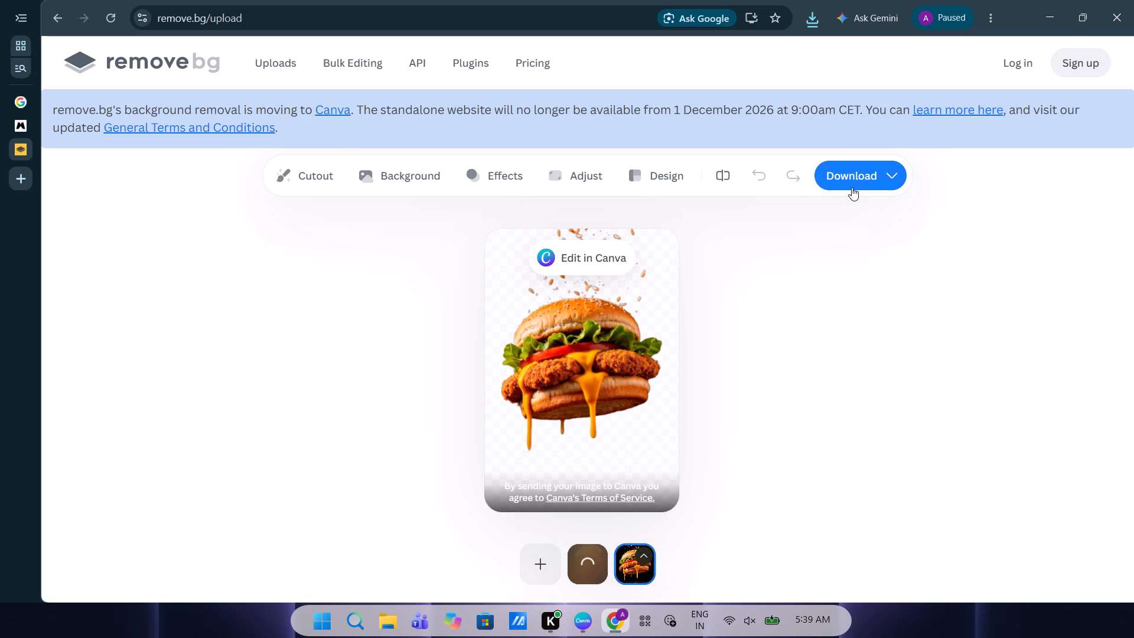
{"action": "left_click", "coordinate": [880, 219]}
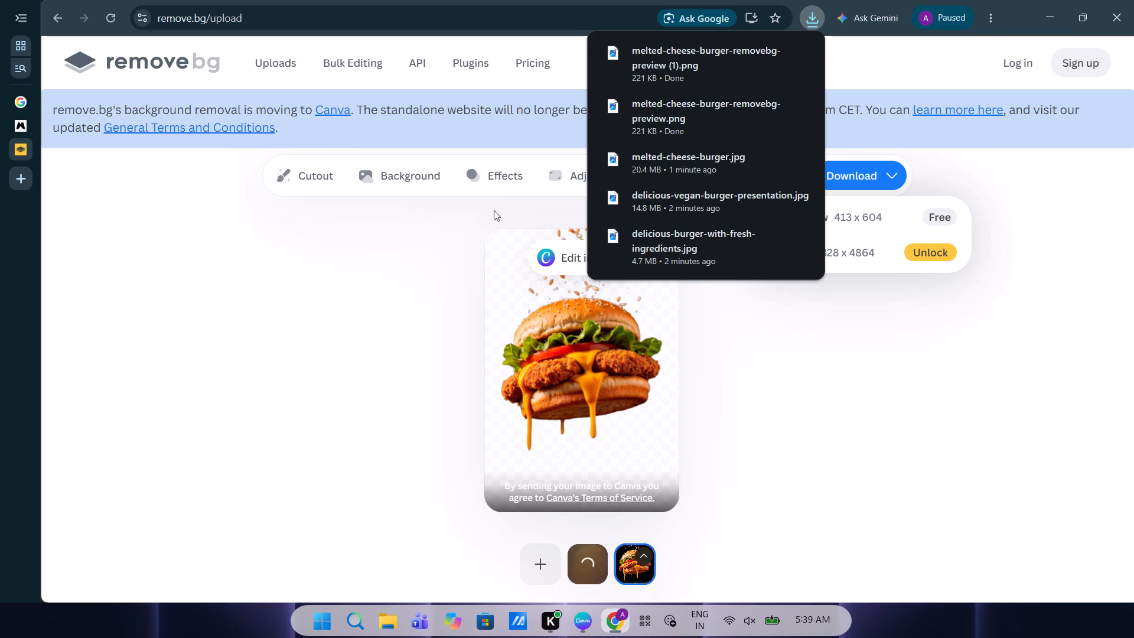
{"action": "left_click", "coordinate": [112, 22]}
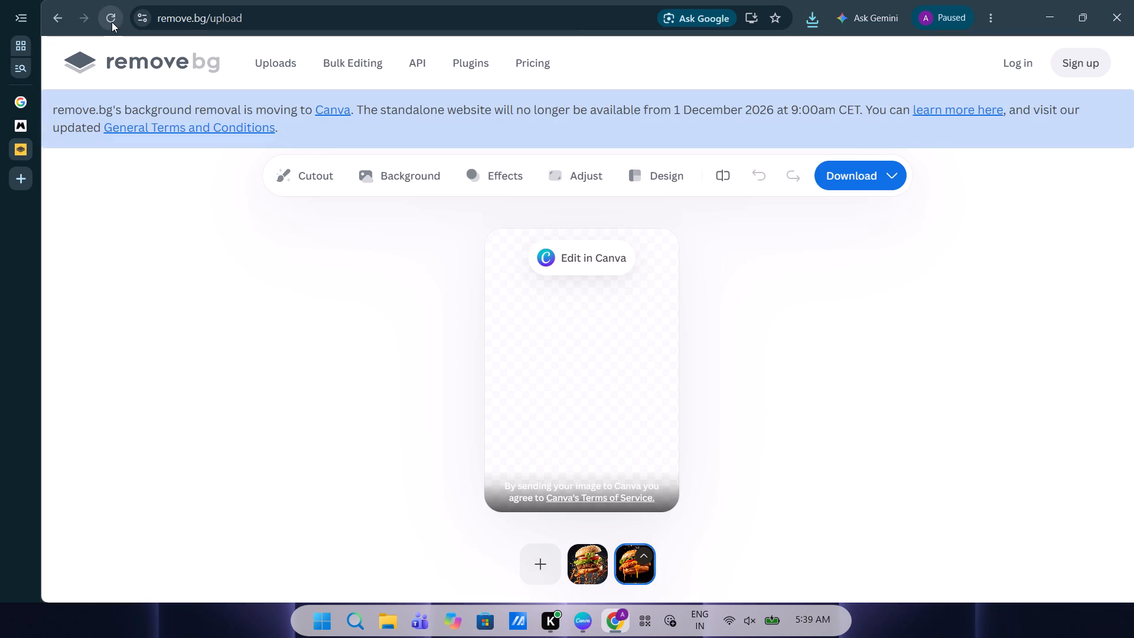
Add delicious-vegan-burger-presentation from Downloads as another image for background removal.
{"action": "left_click", "coordinate": [535, 572]}
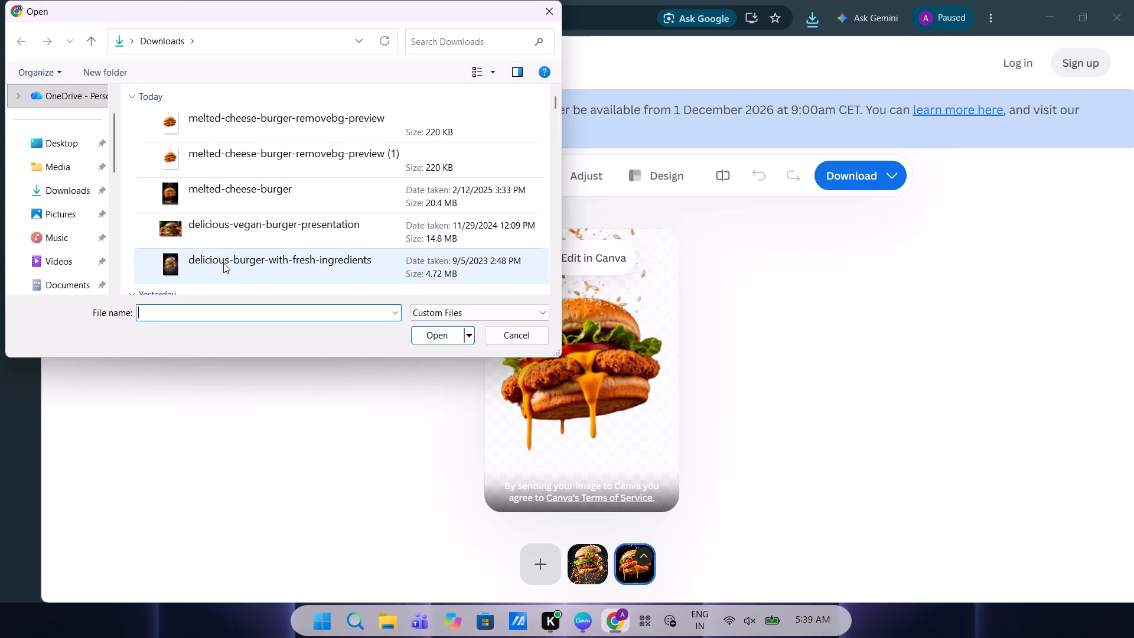
{"action": "double_click", "coordinate": [248, 244]}
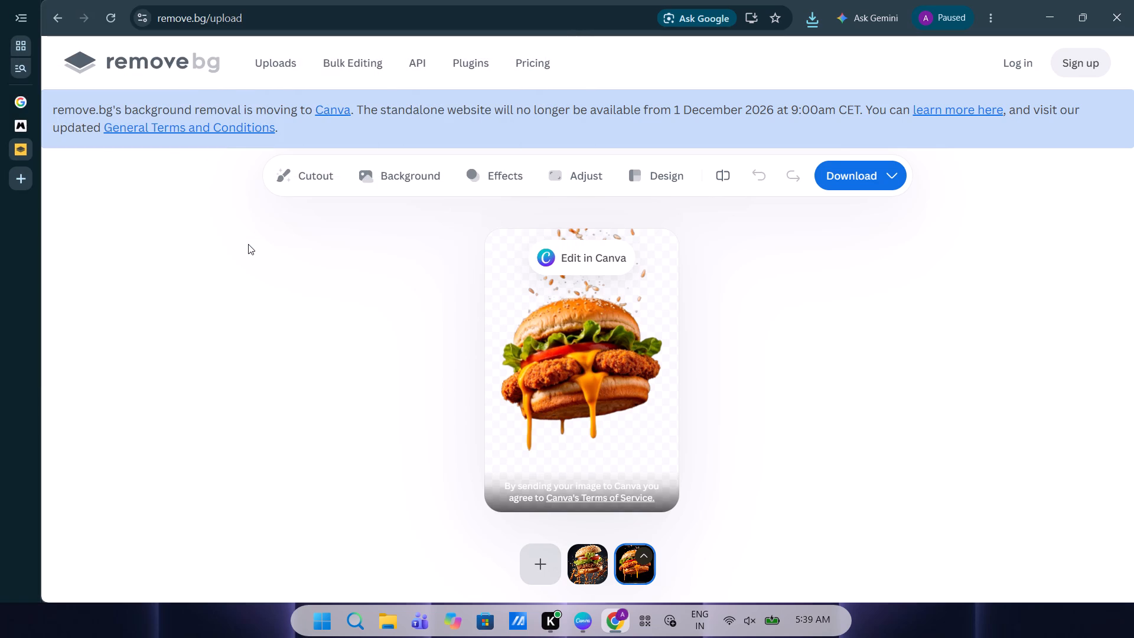
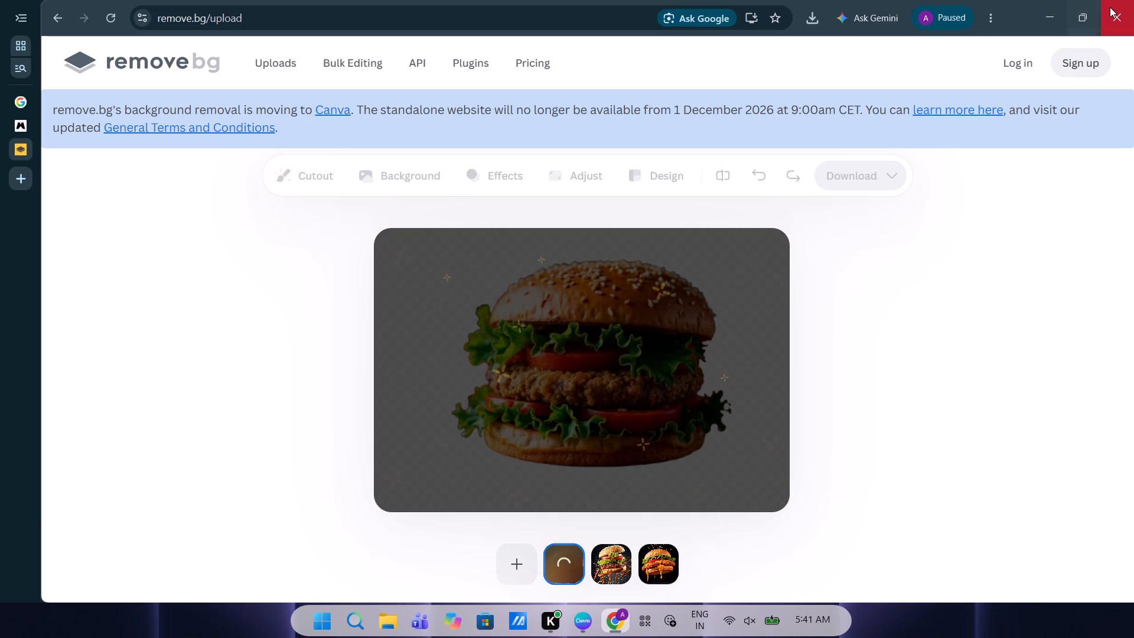
Close the browser window containing the remove.bg page.
{"action": "left_click", "coordinate": [1133, 8]}
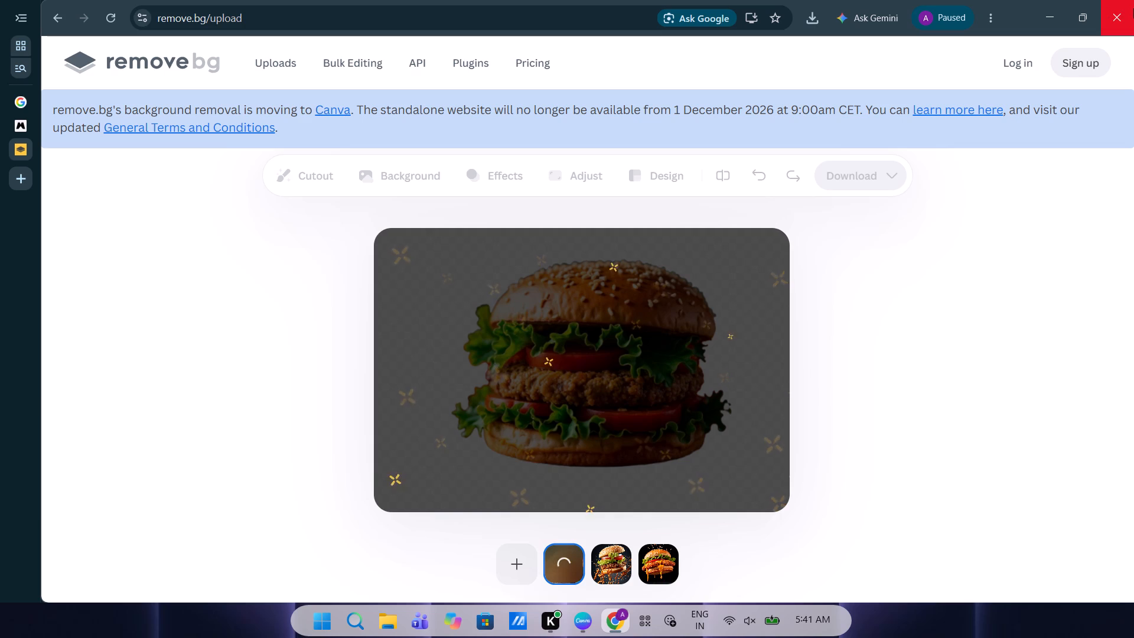